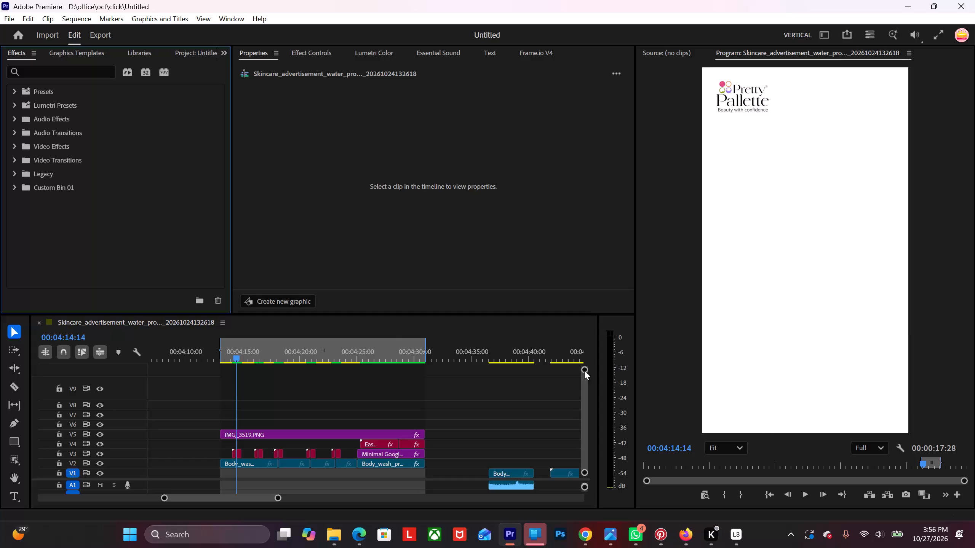
Bring the four Shampoo commercial videos from the Downloads folder into empty V3 space after the existing clips, at about 00:05:02.
scroll(312, 385, down, 17)
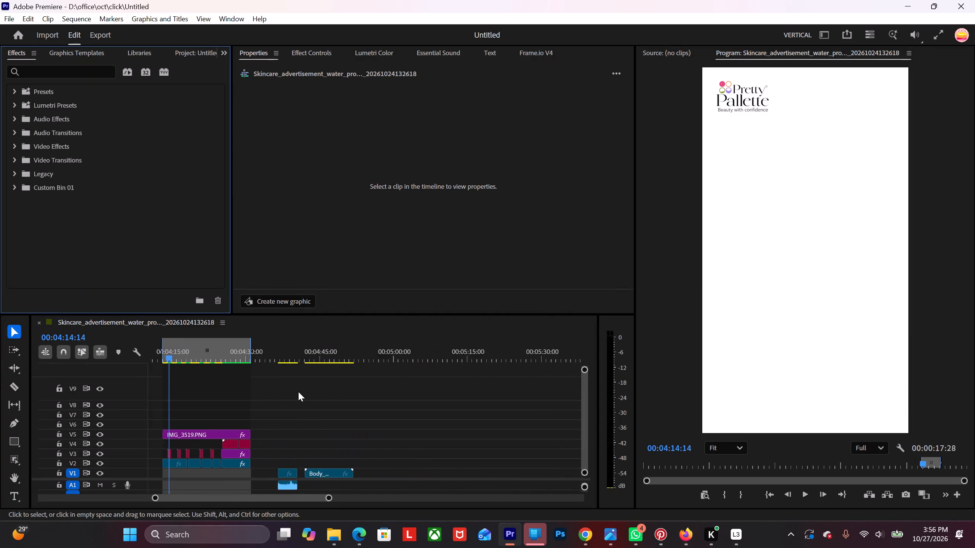
scroll(298, 392, down, 14)
scroll(241, 386, up, 4)
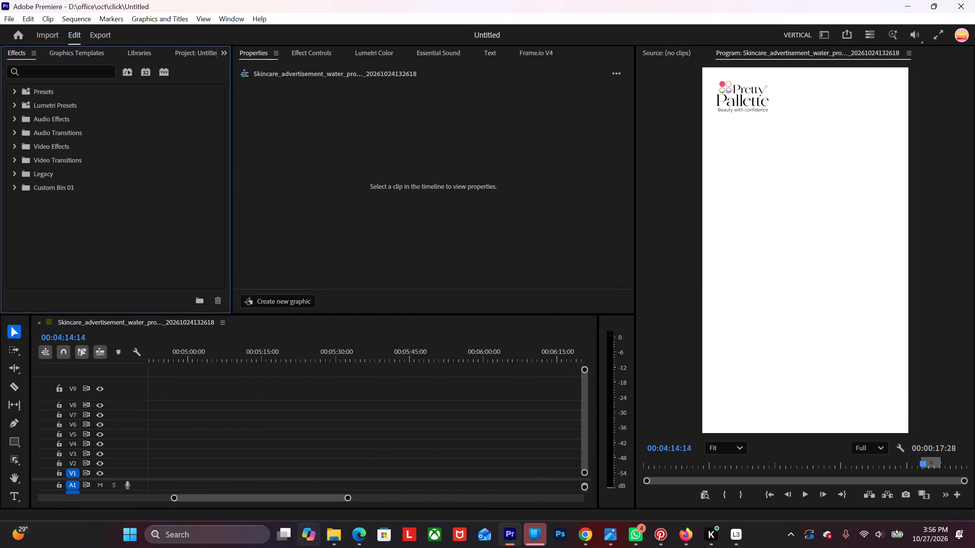
click(332, 543)
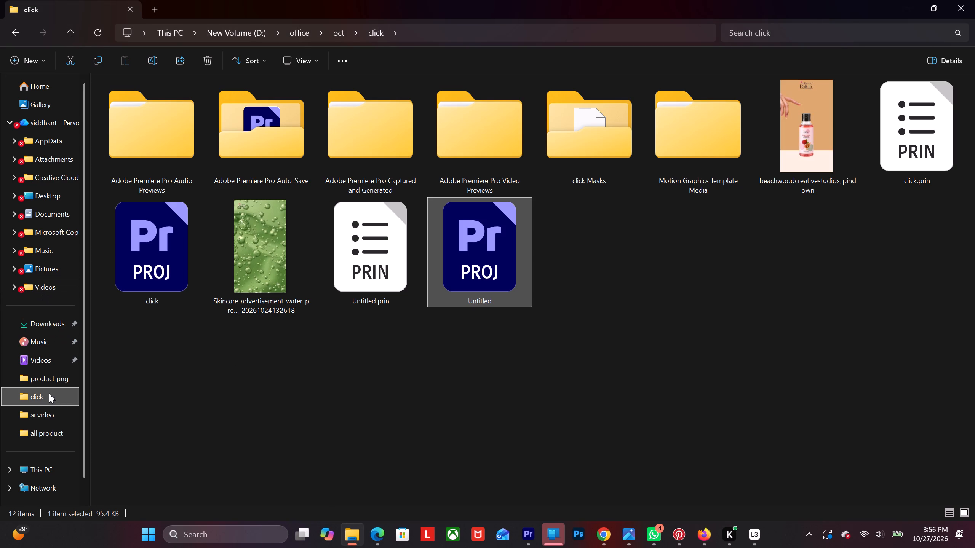
click(53, 321)
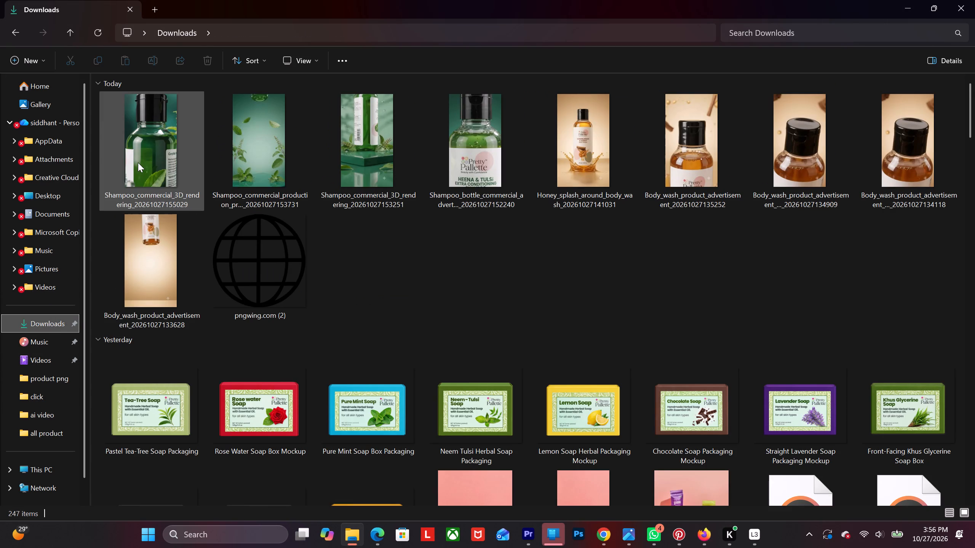
click(138, 162)
shift+click(265, 149)
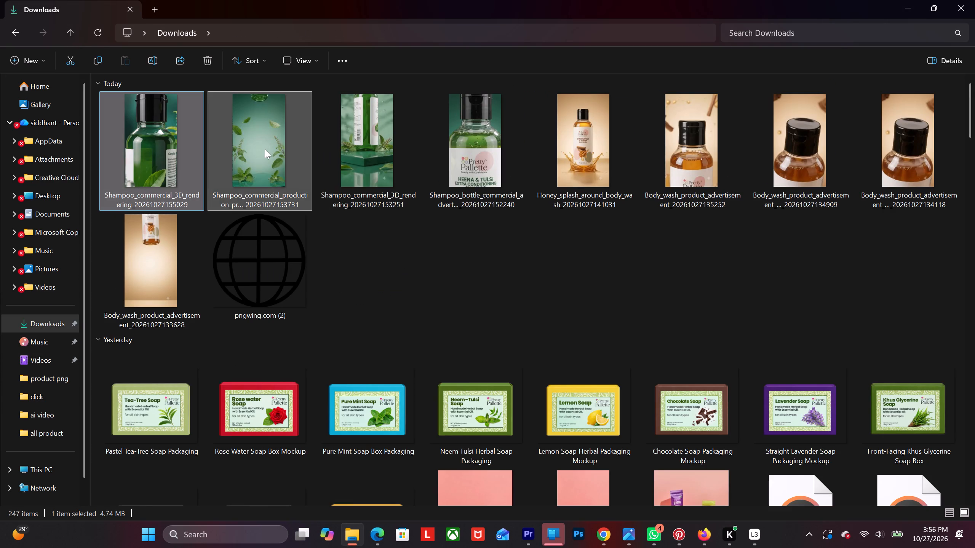
shift+click(344, 149)
shift+click(441, 143)
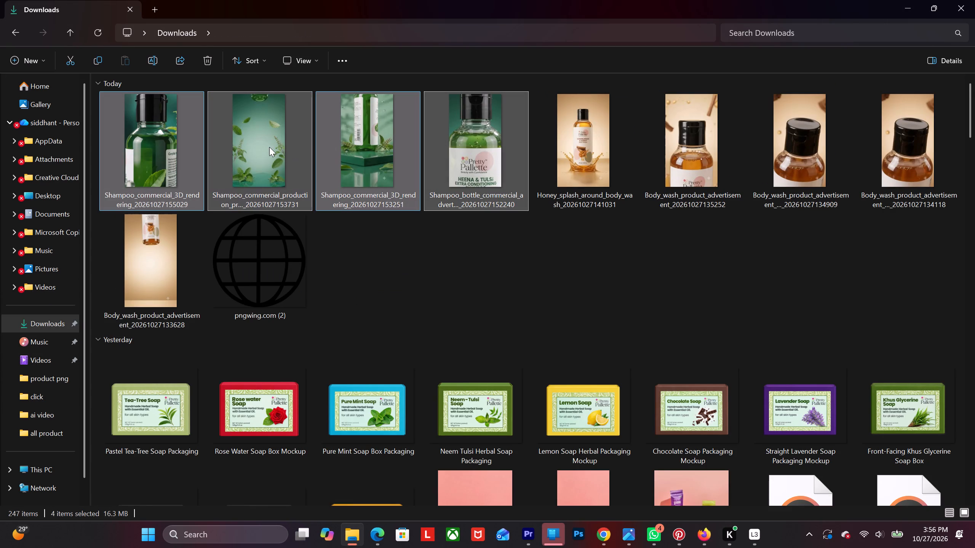
drag(262, 145, 519, 543)
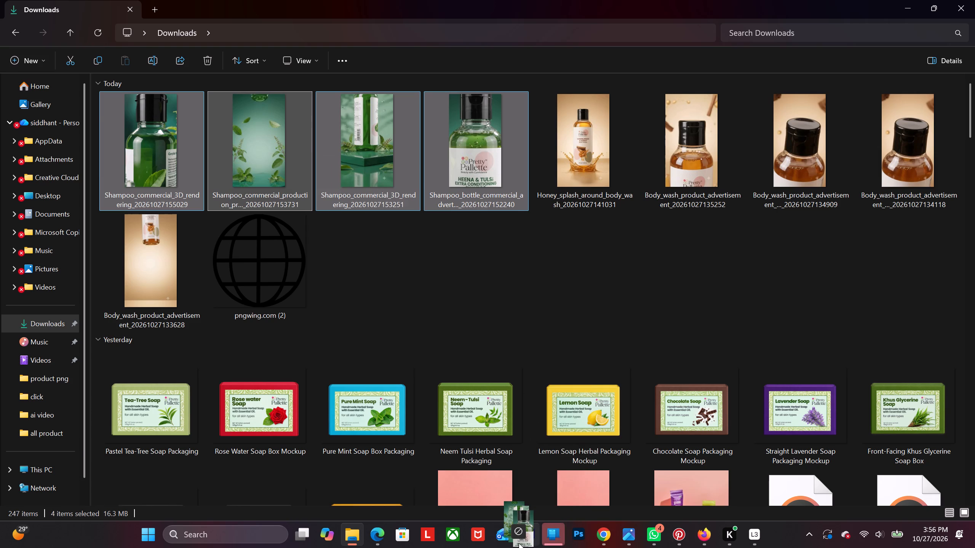
drag(519, 543, 290, 449)
Move all four shampoo clips together from track V3 down to V1, keeping their timing.
drag(184, 430, 369, 452)
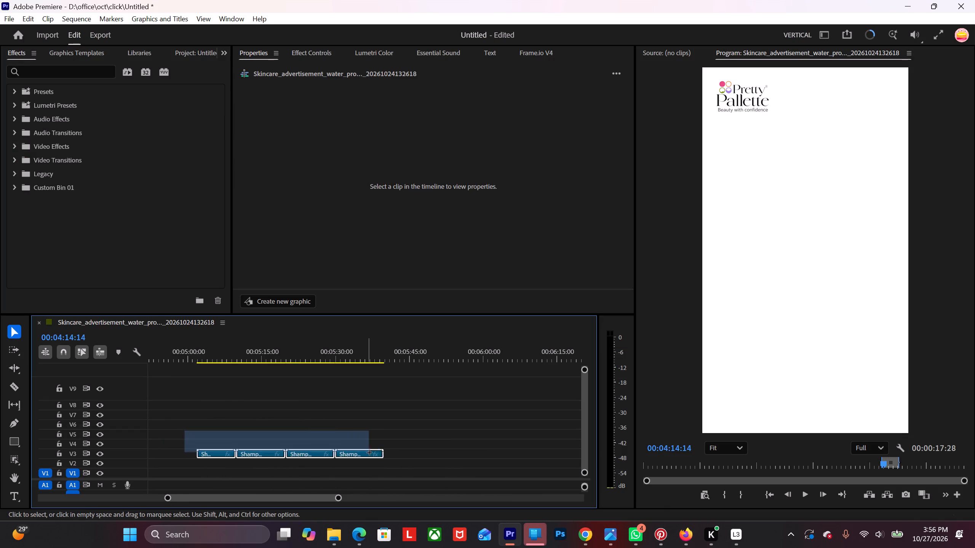
drag(369, 452, 382, 457)
drag(356, 451, 358, 471)
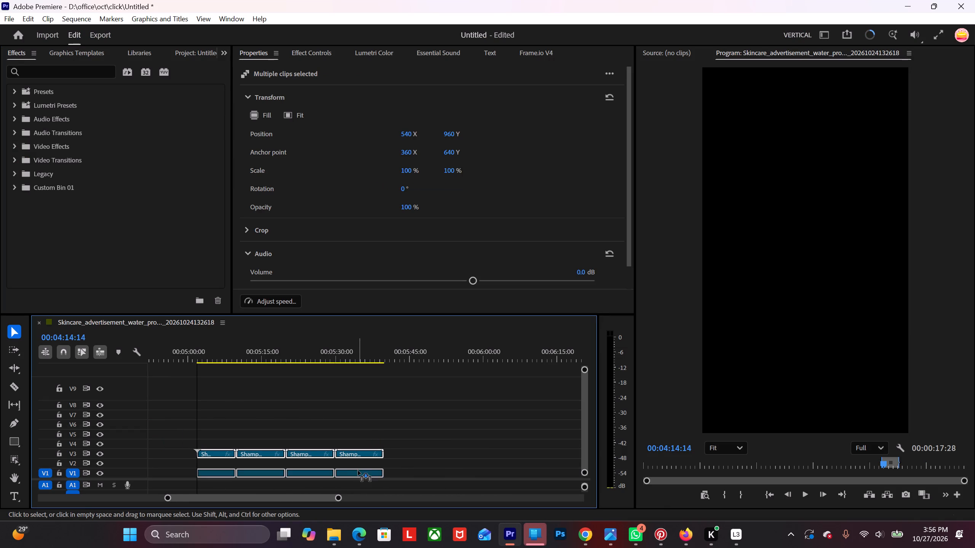
drag(358, 471, 358, 472)
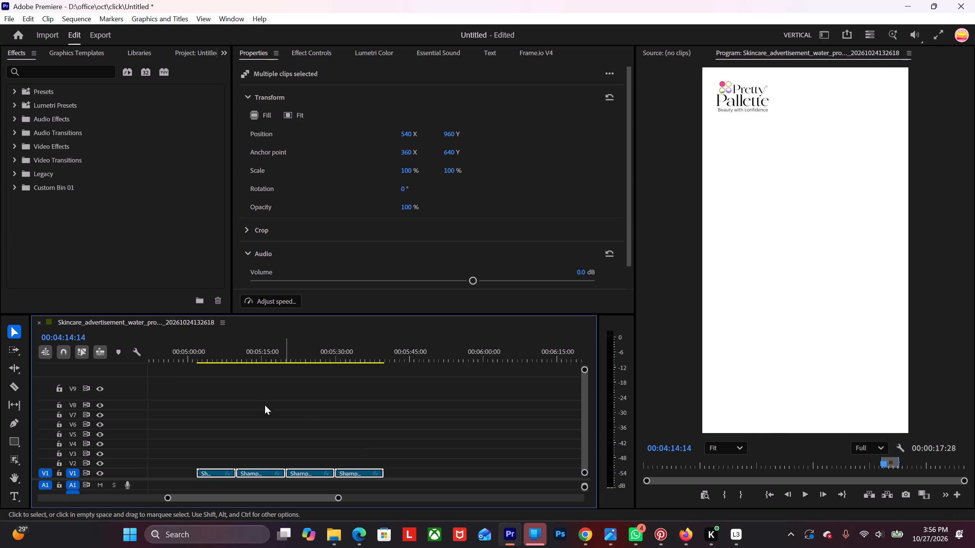
Apply Scale to Frame Size to all four shampoo clips on V1.
drag(182, 356, 205, 353)
drag(201, 450, 323, 467)
drag(186, 453, 375, 478)
right_click(358, 472)
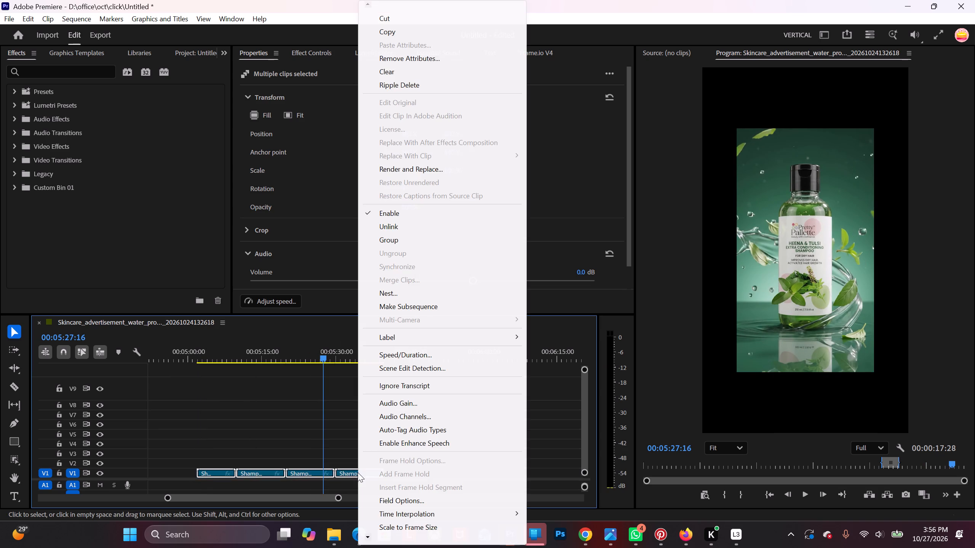
click(382, 530)
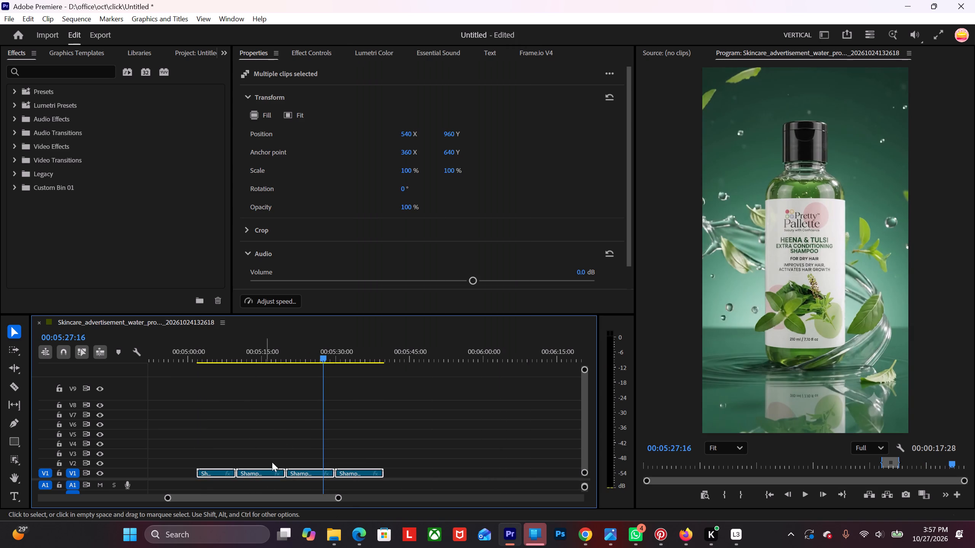
Scrub back and forth through the four shampoo clips to review their footage.
drag(326, 347, 199, 416)
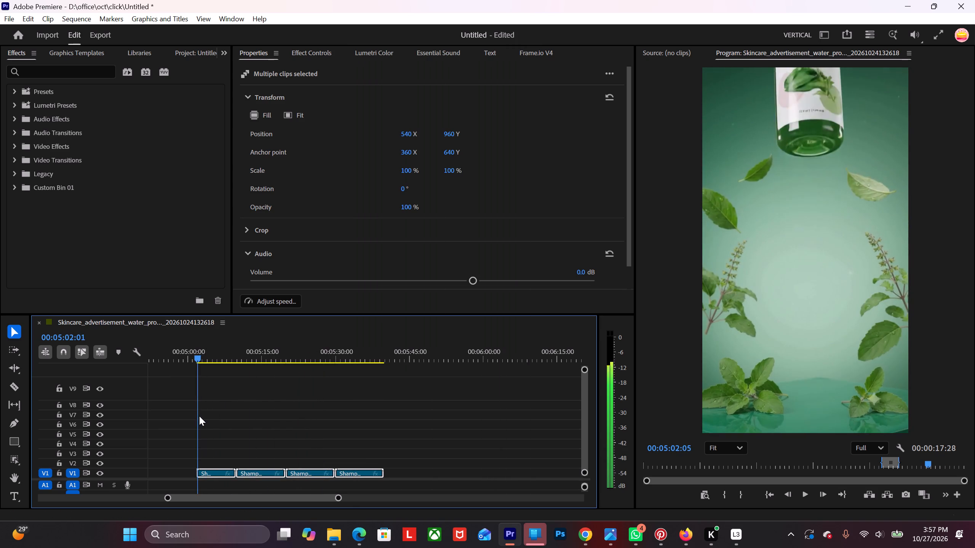
drag(199, 416, 344, 398)
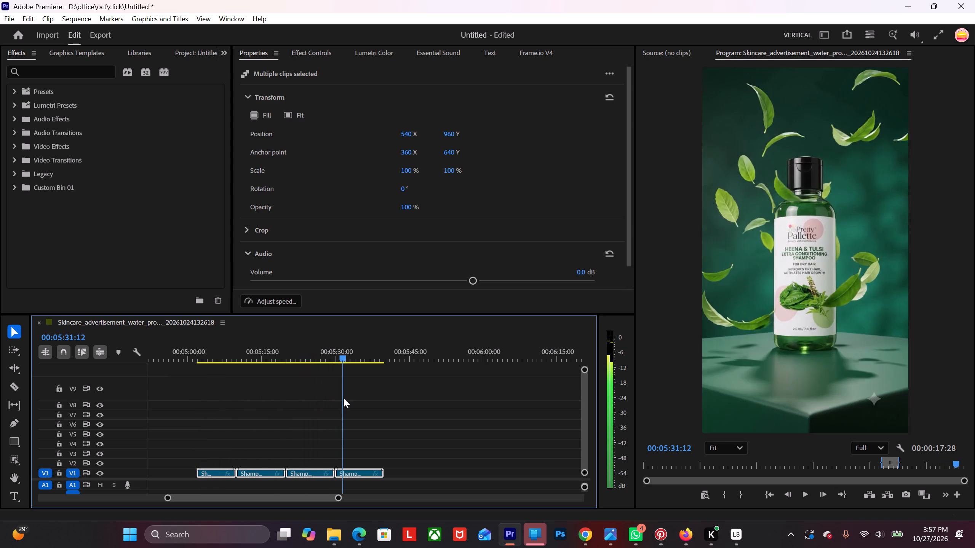
drag(344, 398, 296, 433)
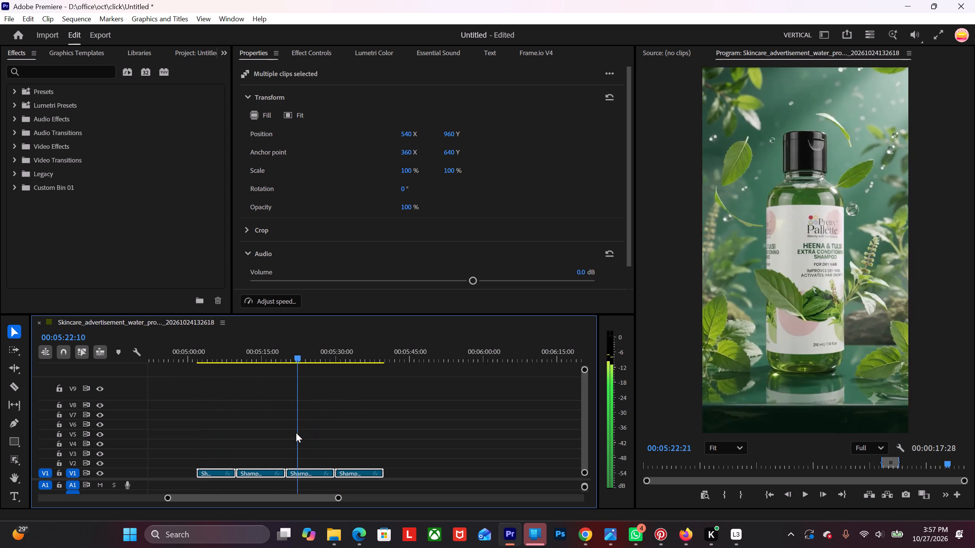
drag(296, 433, 234, 447)
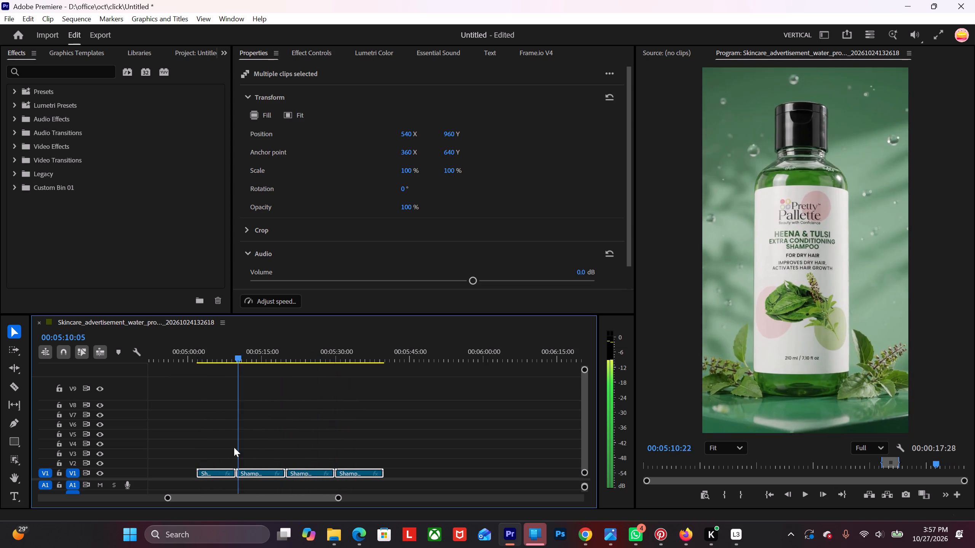
drag(234, 447, 323, 429)
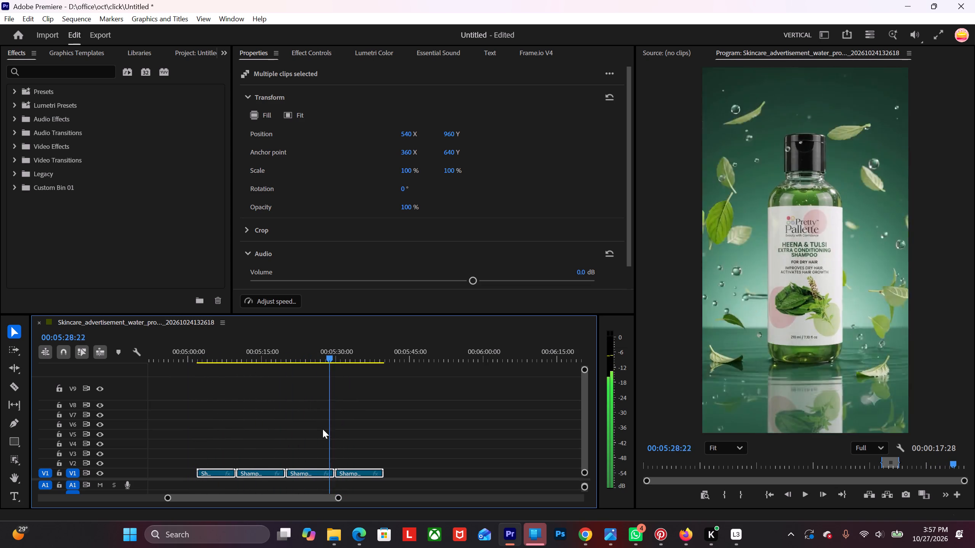
drag(323, 429, 304, 441)
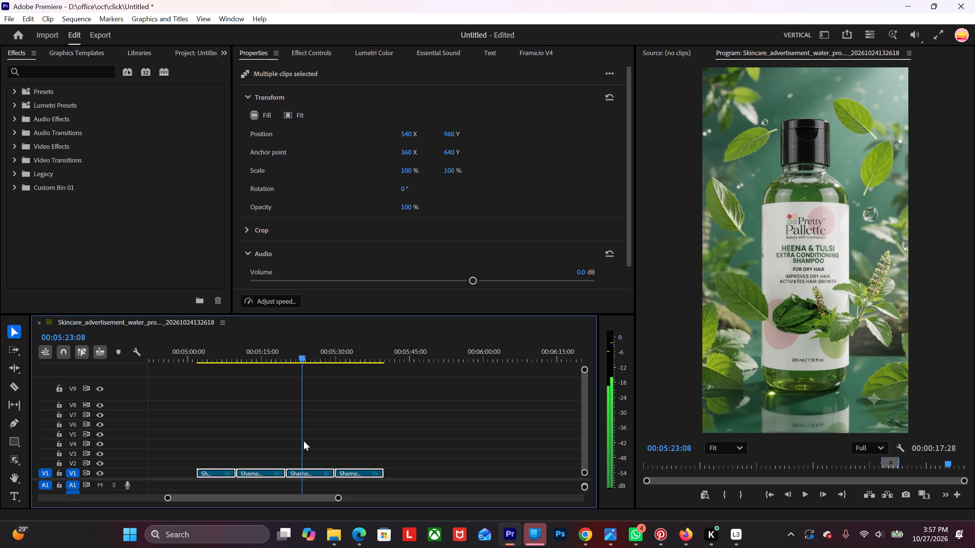
drag(304, 441, 311, 435)
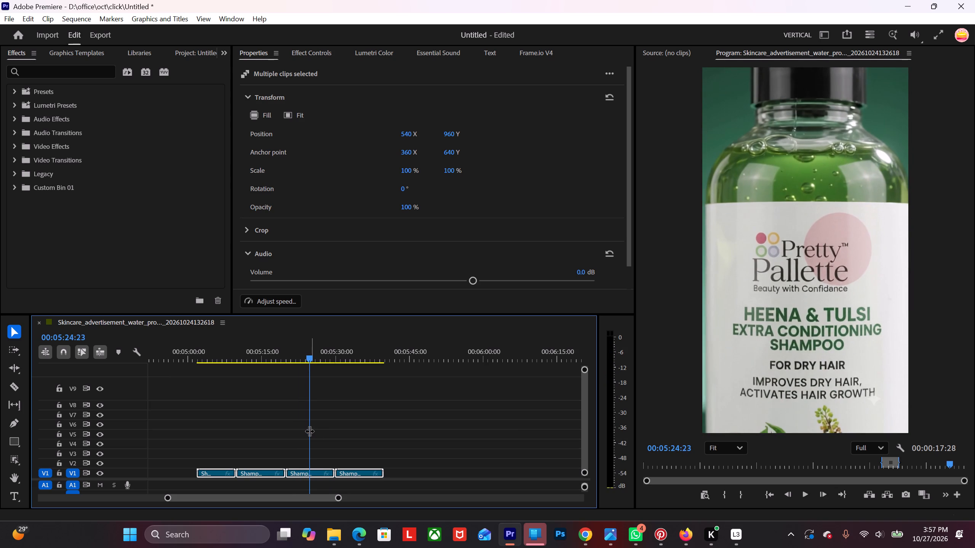
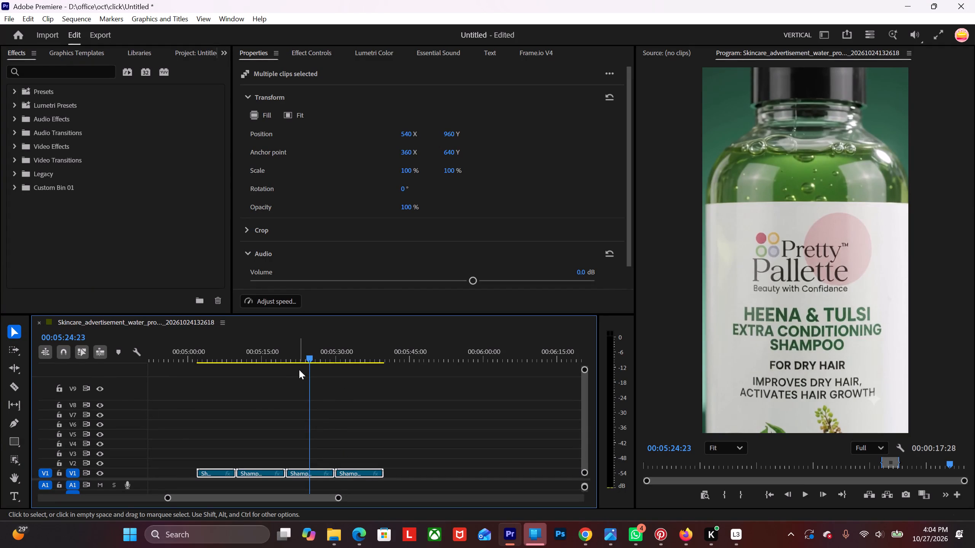
Play and scrub the first shampoo clip on V1 from its start to examine where its bottle animation settles.
drag(305, 352, 200, 397)
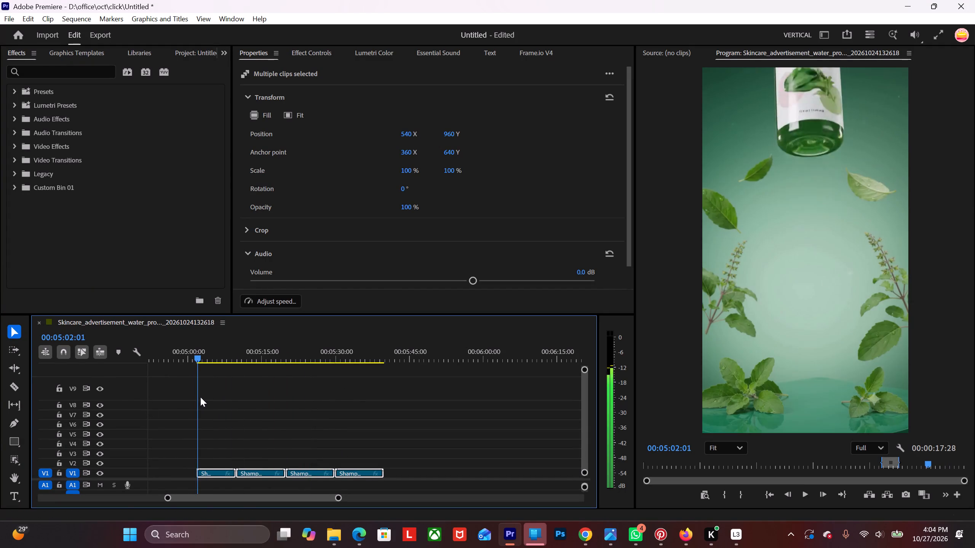
drag(200, 397, 202, 396)
alt+scroll(202, 402, up, 6)
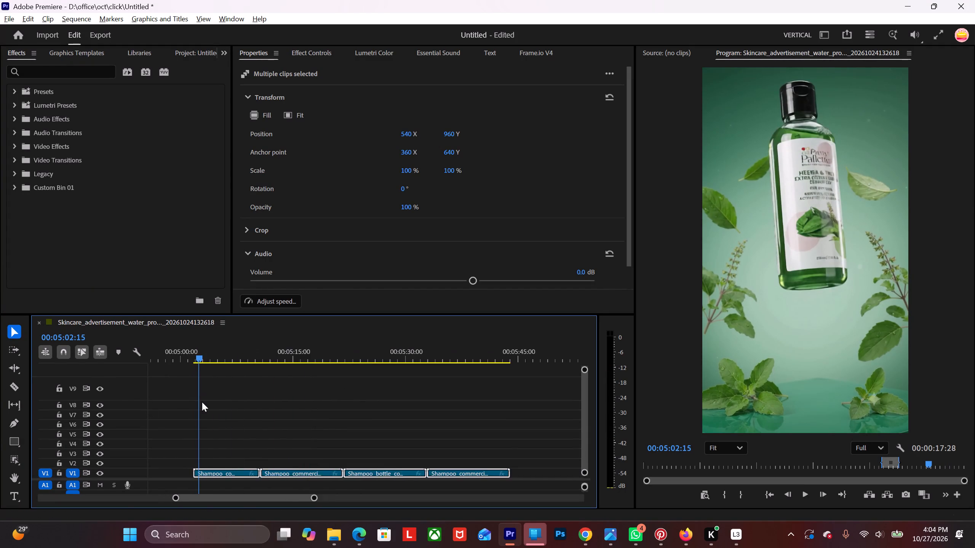
alt+scroll(202, 402, up, 2)
drag(197, 353, 191, 356)
key(space)
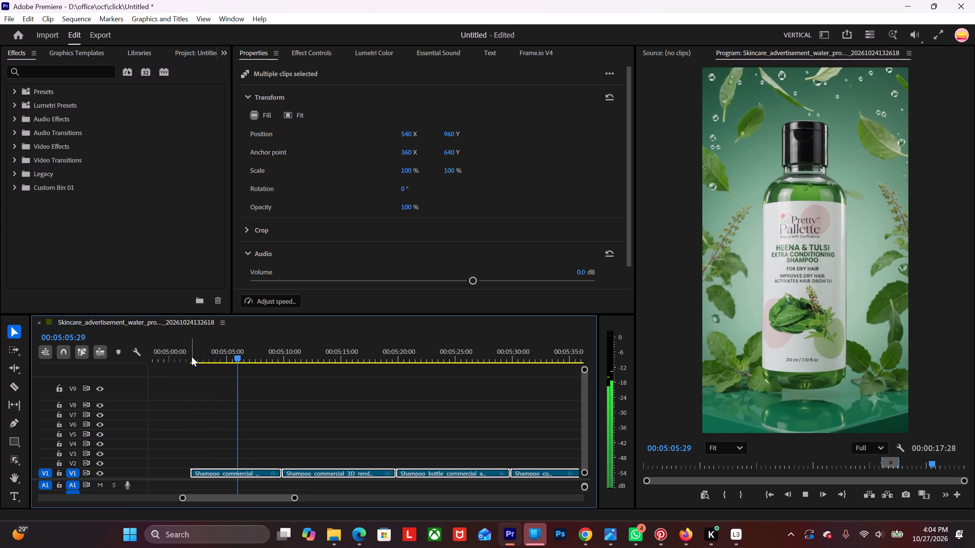
key(space)
key(space)
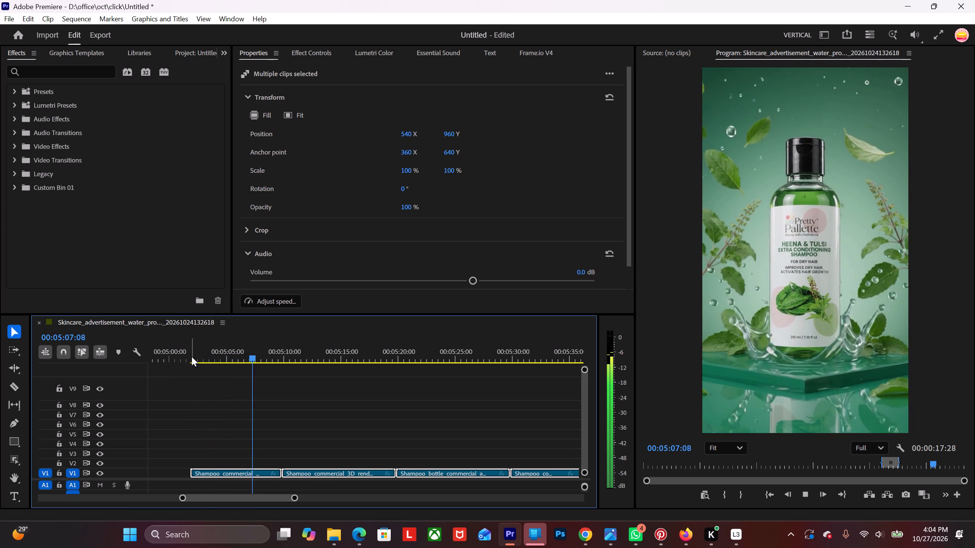
key(space)
alt+scroll(251, 451, up, 8)
key(space)
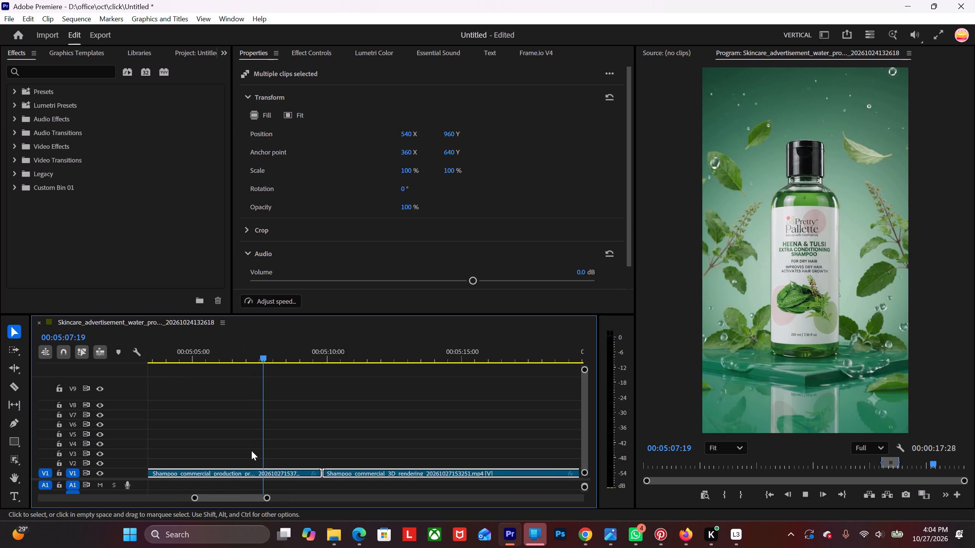
key(space)
key(space)
key(space)
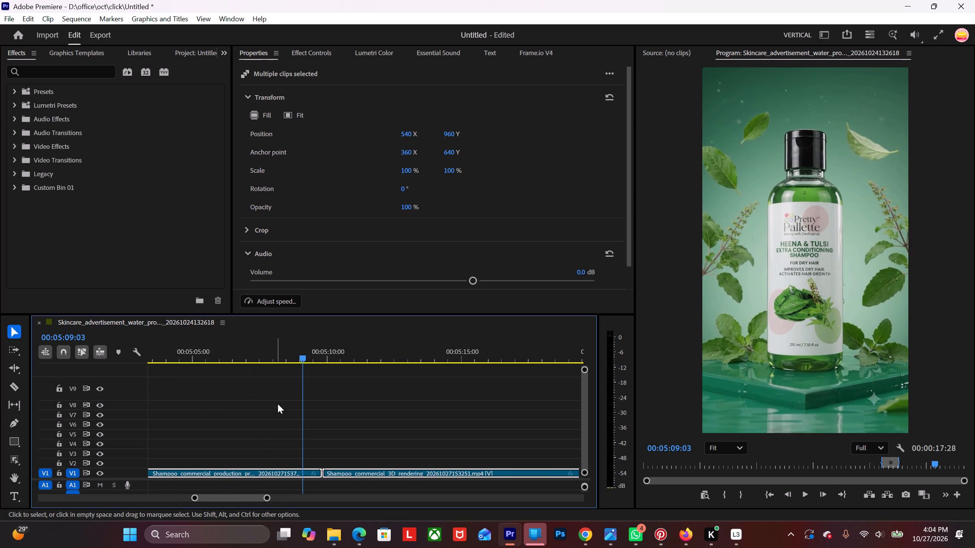
key(space)
key(space)
key(space)
drag(311, 355, 307, 355)
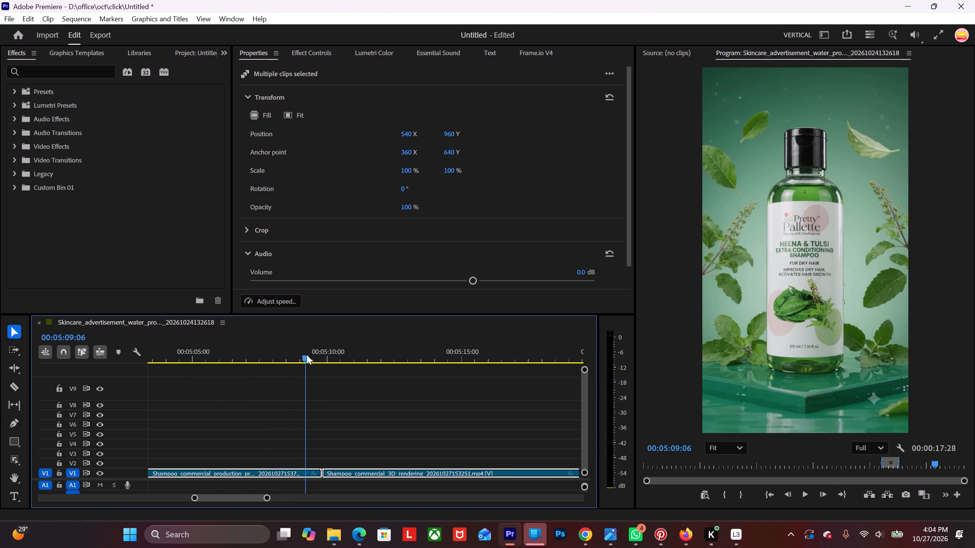
drag(307, 355, 193, 443)
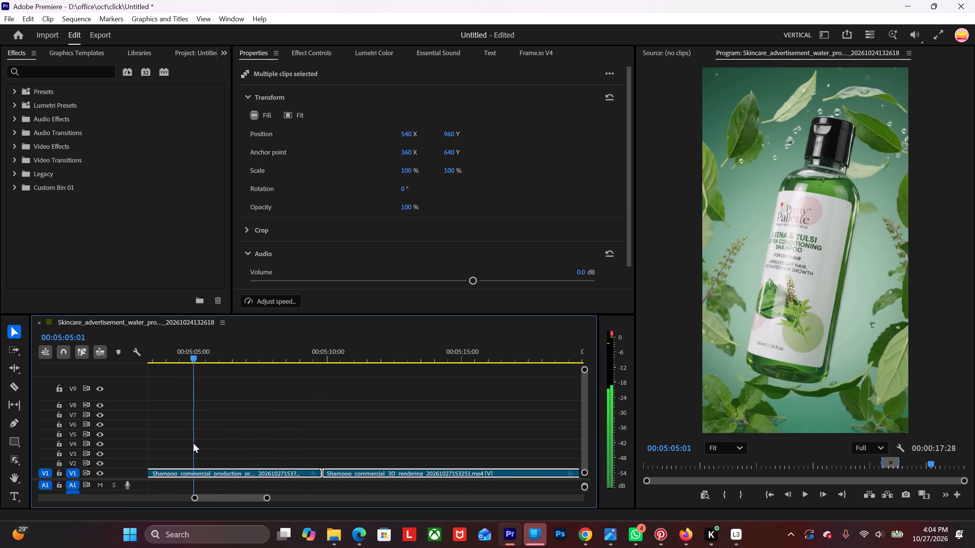
drag(193, 443, 139, 451)
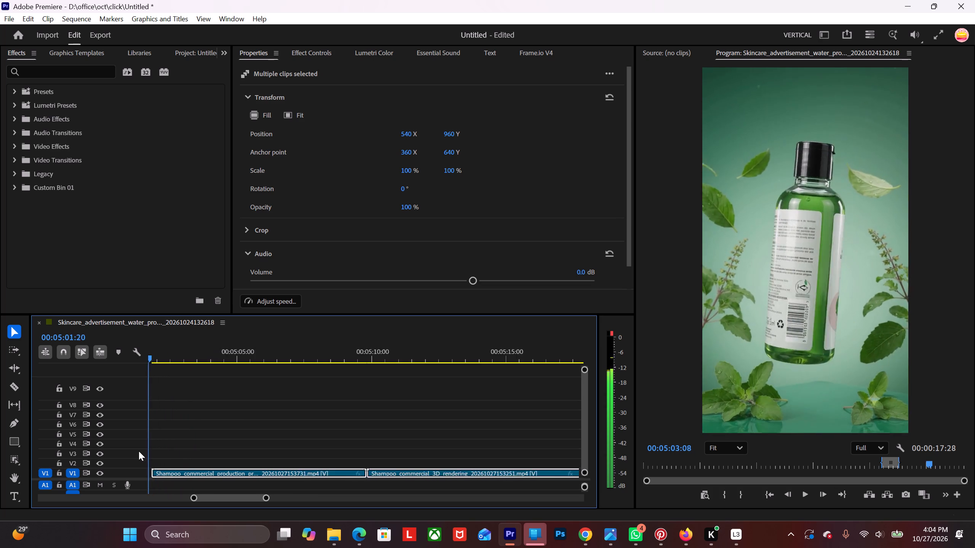
Cut the first shampoo clip on V1 at 00:05:08:04 and delete its tail, leaving the gap open.
drag(139, 451, 349, 435)
key(space)
scroll(400, 444, down, 2)
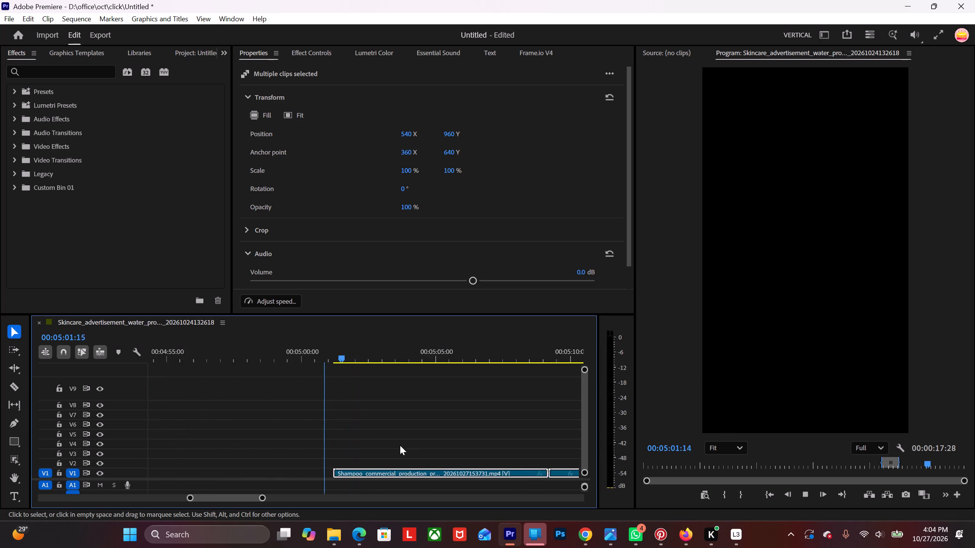
scroll(400, 445, down, 3)
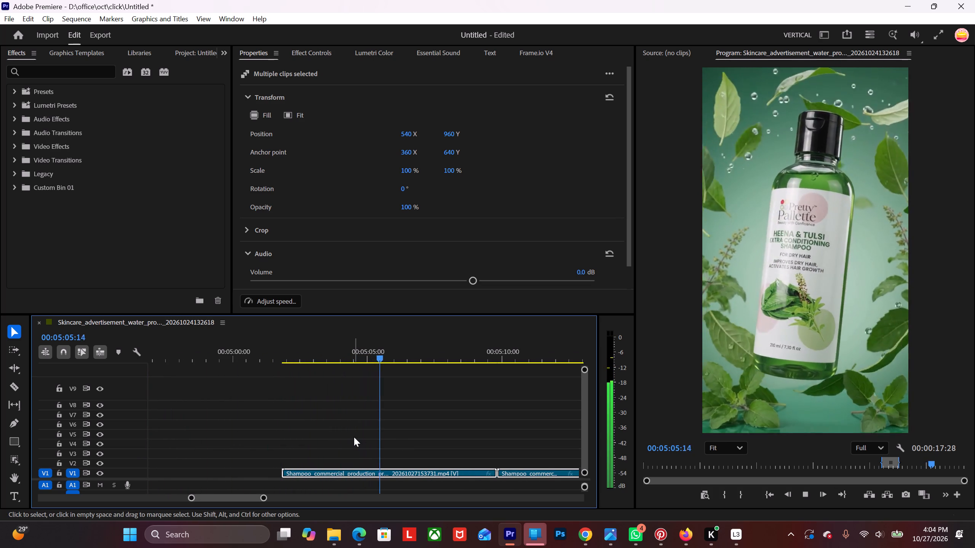
key(space)
key(space)
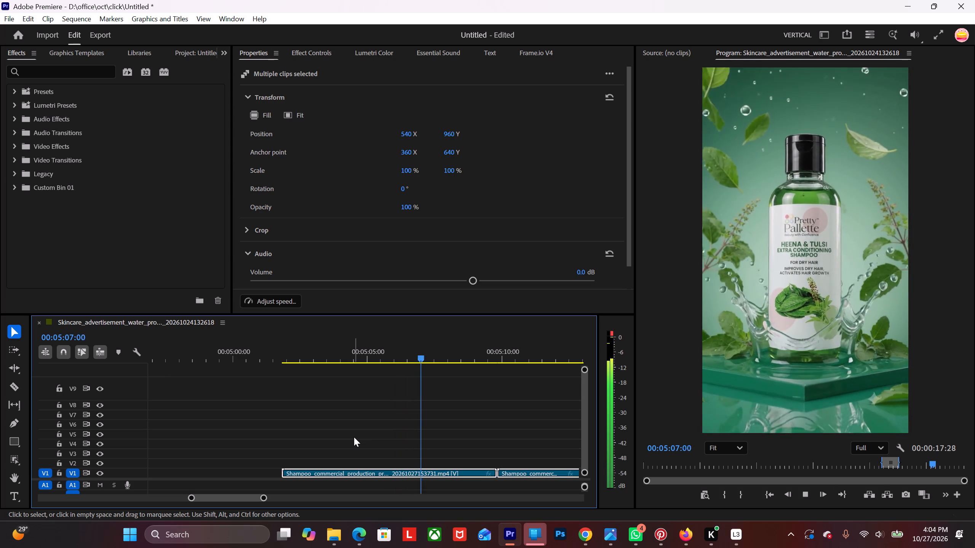
key(space)
key(space)
key(space)
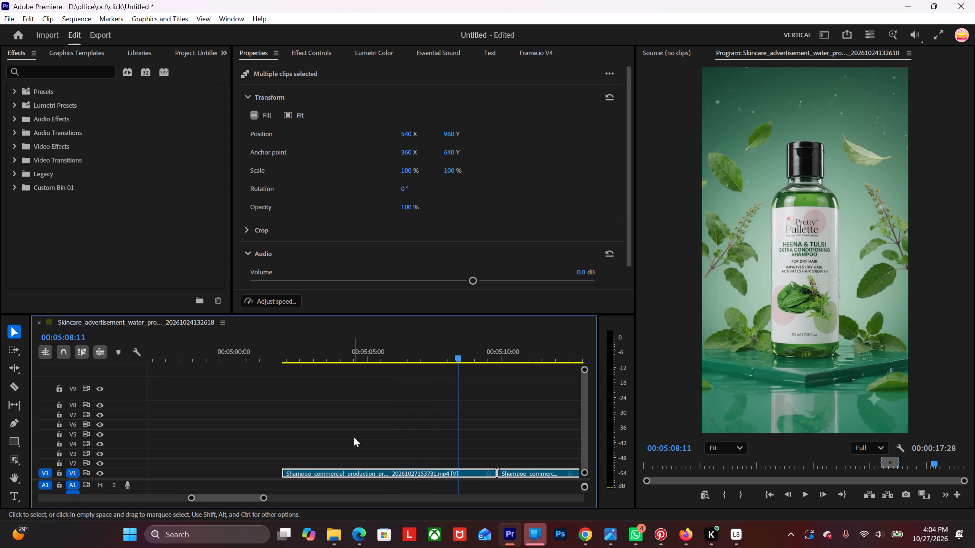
drag(459, 354, 453, 361)
key(c)
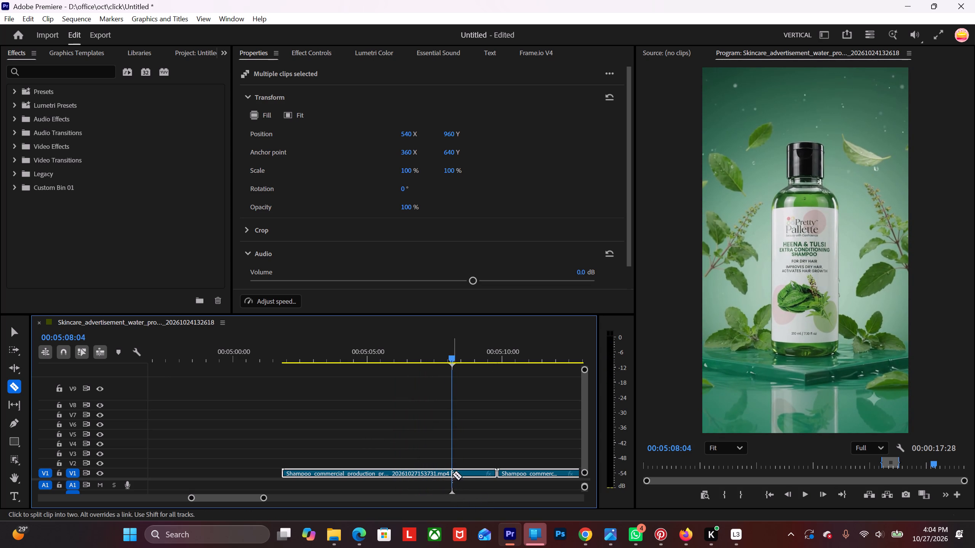
click(452, 472)
key(v)
click(466, 473)
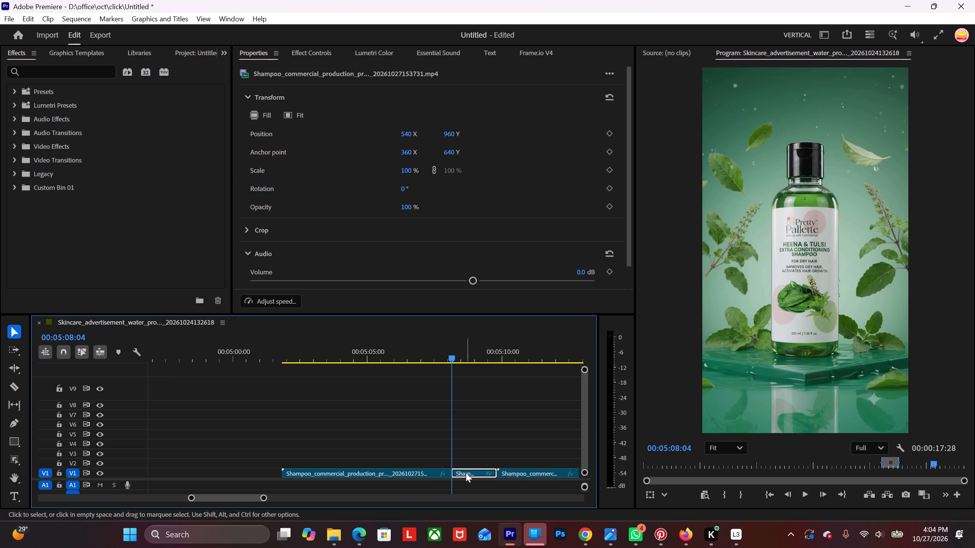
key(Delete)
Cut the second shampoo clip, the 3D rendering, at 00:05:13:20 and delete its tail, leaving the gap open.
scroll(466, 473, down, 8)
drag(312, 357, 357, 363)
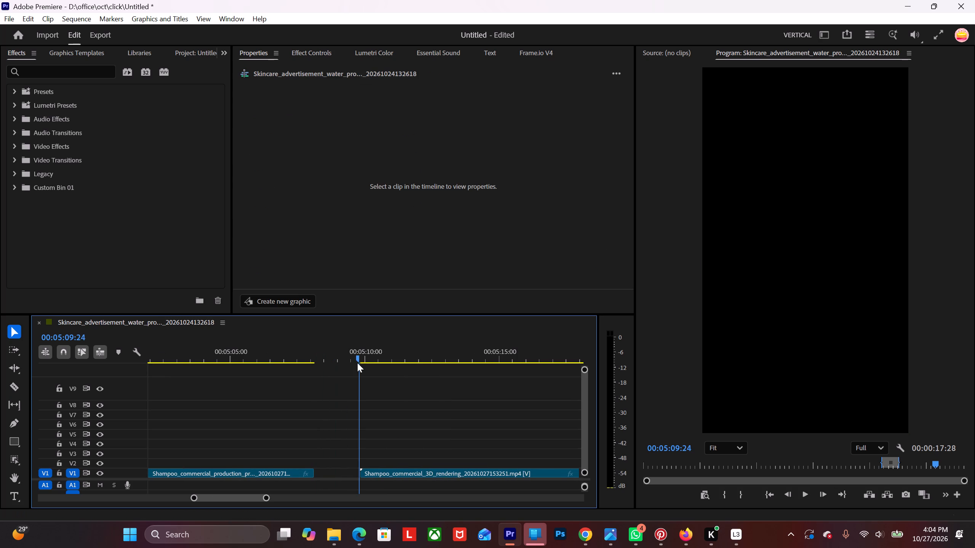
drag(357, 363, 363, 363)
scroll(390, 385, down, 7)
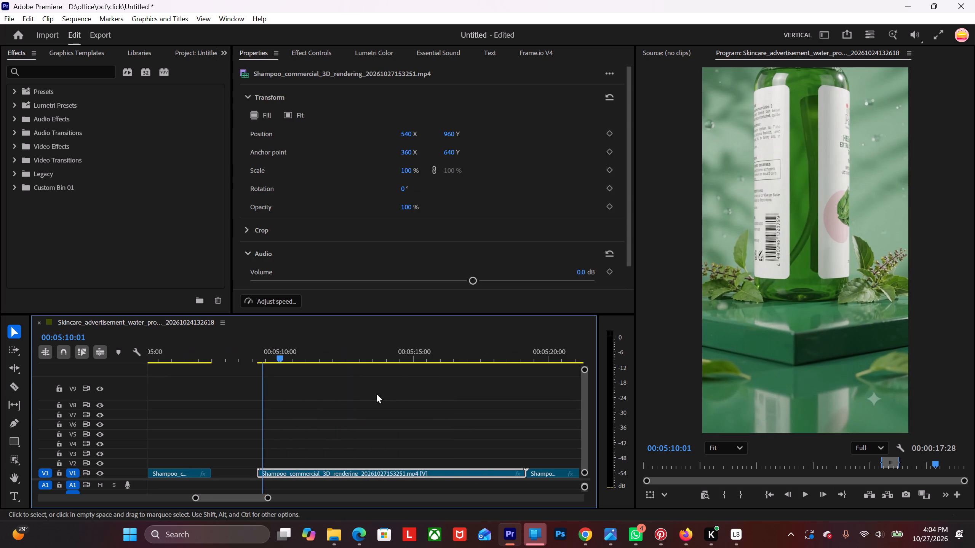
key(space)
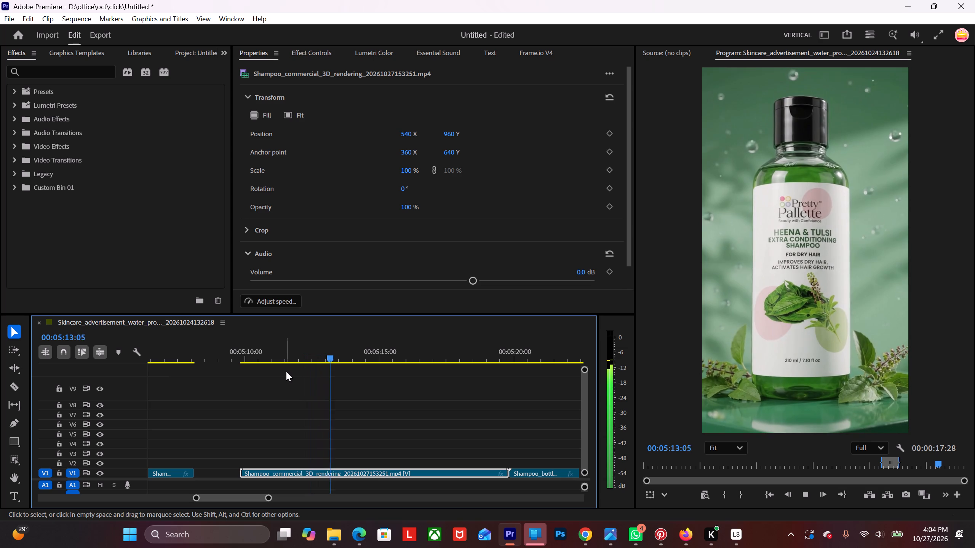
key(space)
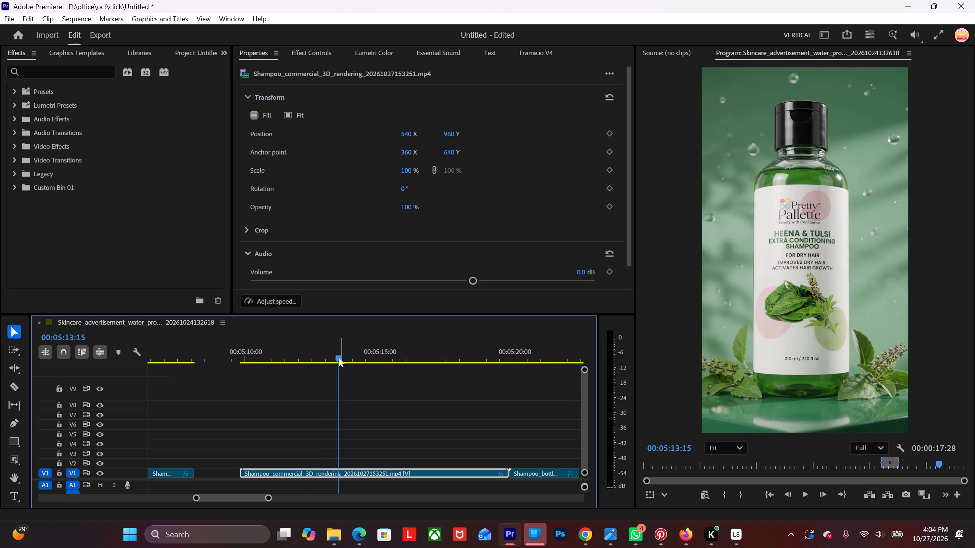
drag(339, 357, 347, 354)
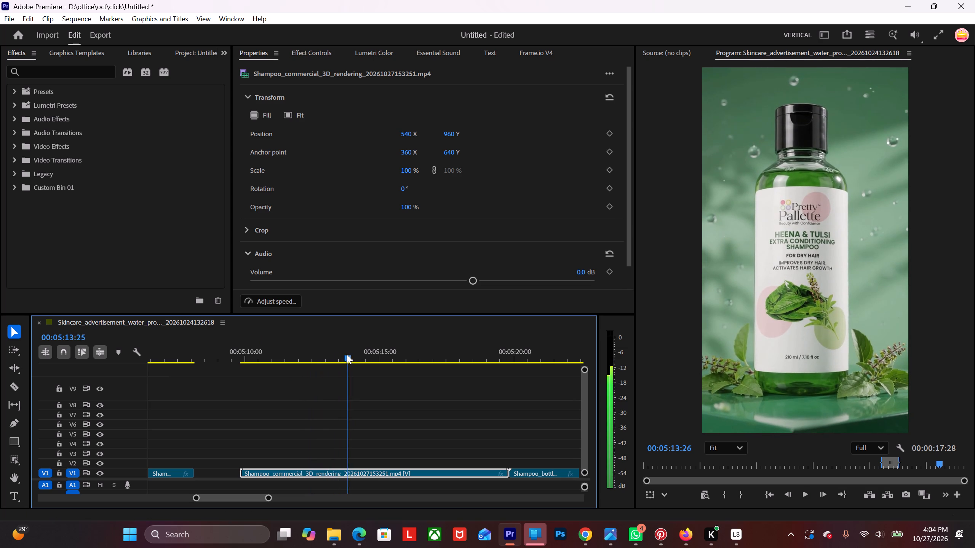
drag(347, 354, 237, 374)
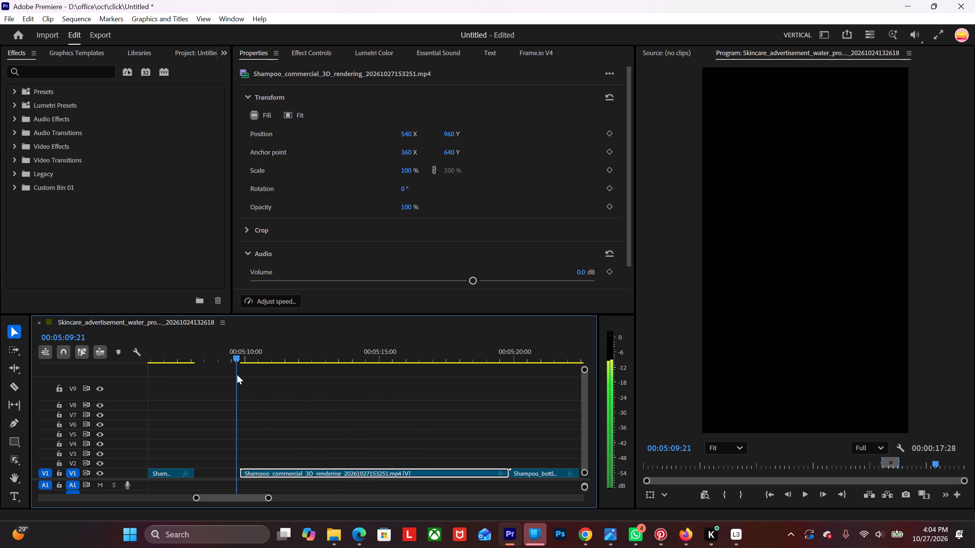
drag(237, 374, 237, 374)
key(space)
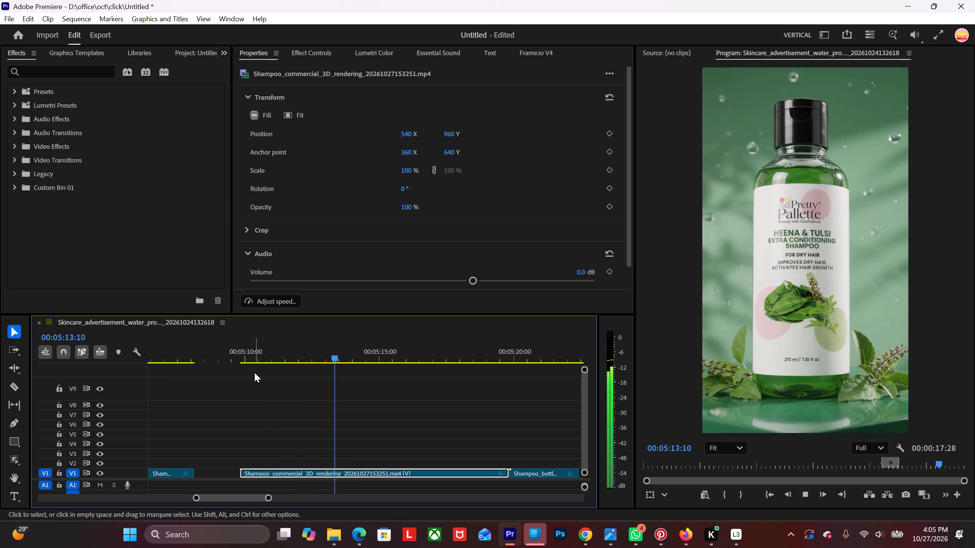
key(space)
key(c)
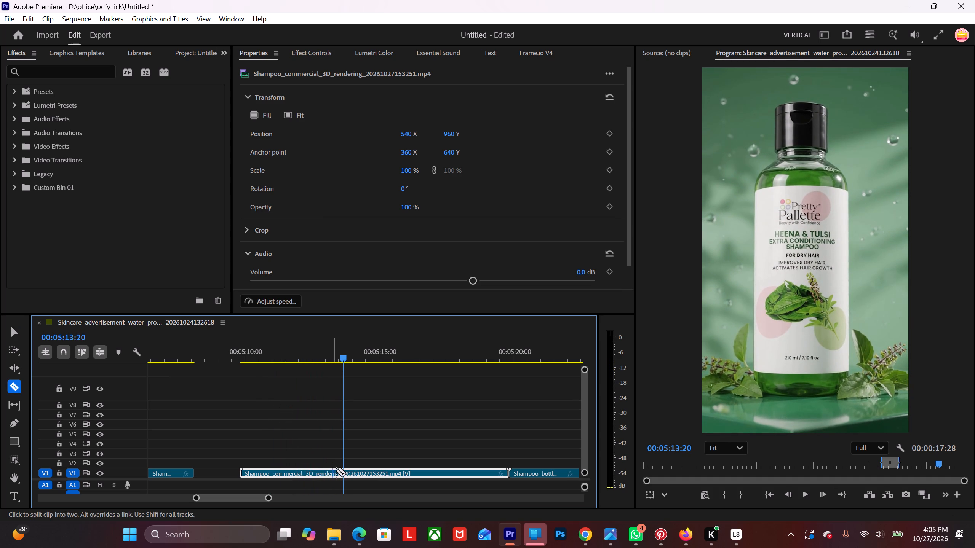
click(345, 474)
key(v)
scroll(354, 472, down, 5)
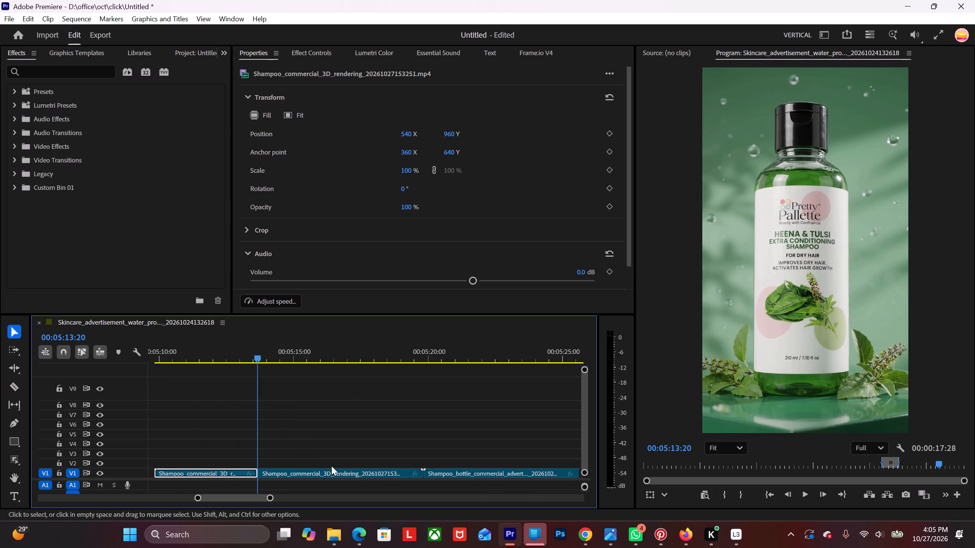
click(329, 471)
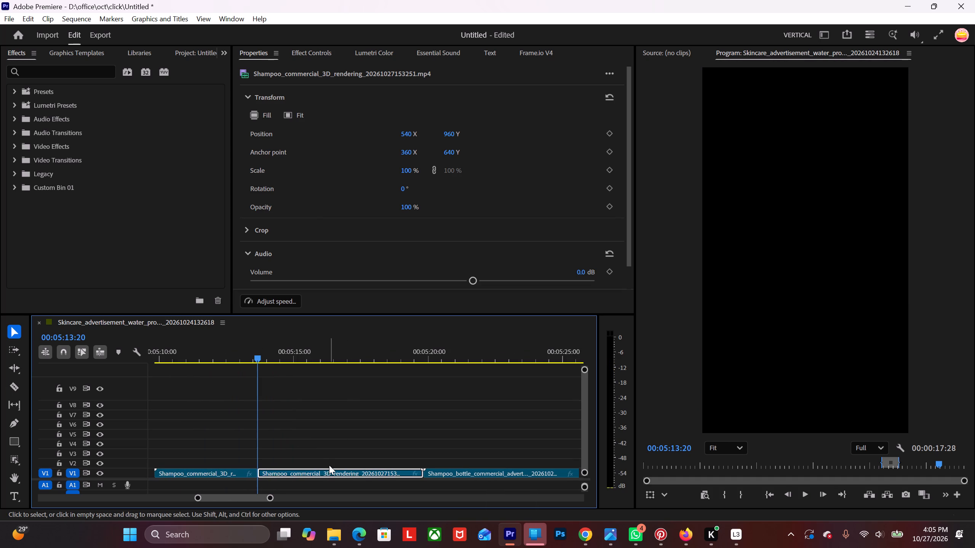
key(Delete)
Play the third shampoo clip on V1 from its start to examine where its opening shot changes to the close-up.
scroll(326, 475, down, 6)
drag(269, 352, 327, 374)
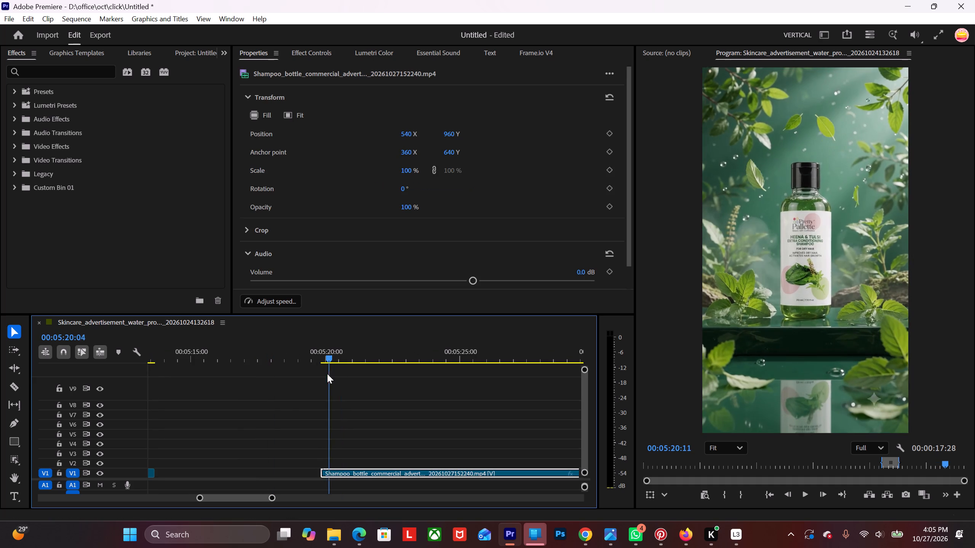
drag(327, 374, 322, 374)
key(space)
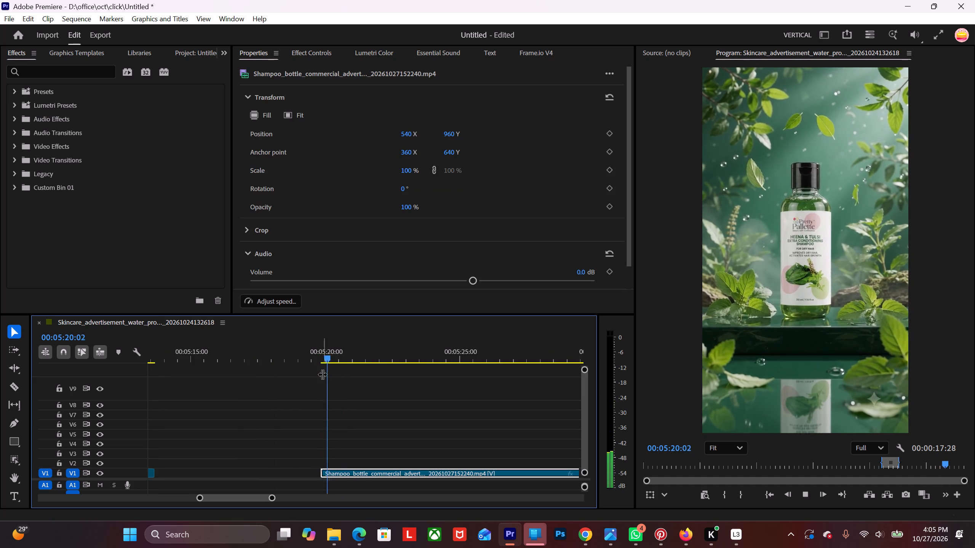
scroll(366, 420, down, 4)
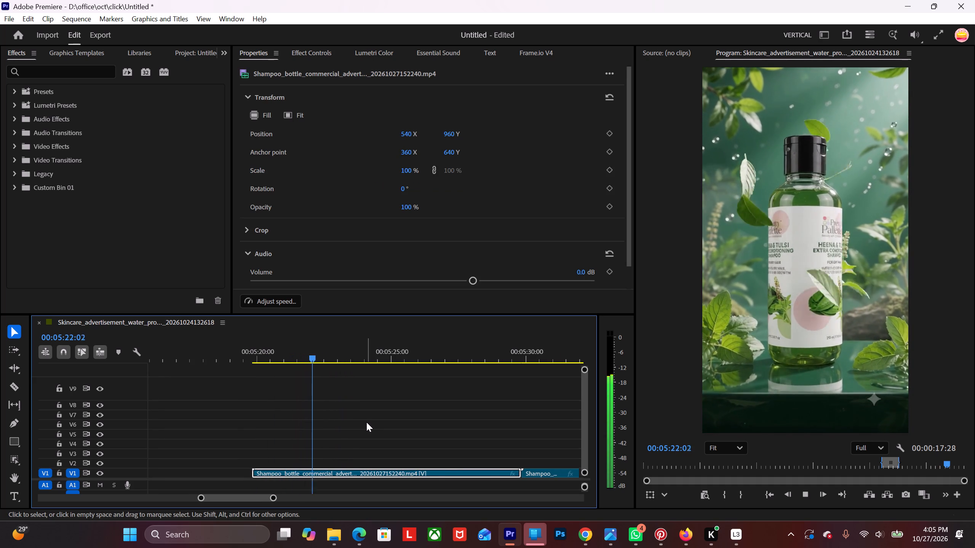
key(space)
key(space)
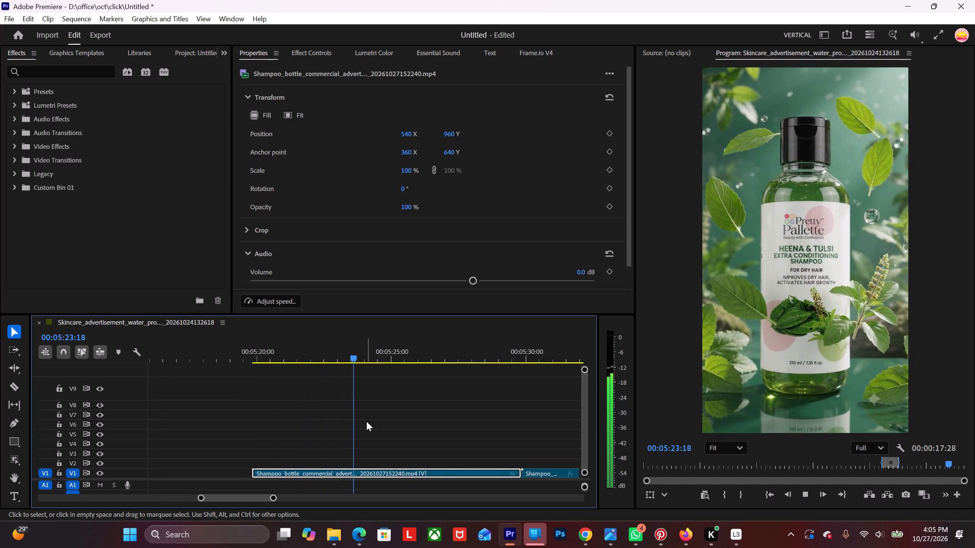
key(space)
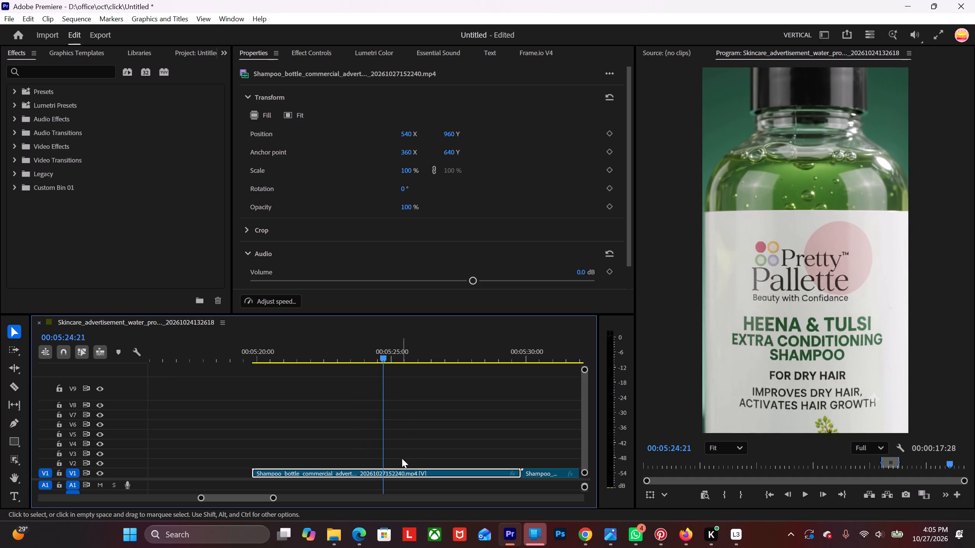
Cut the third shampoo clip, the bottle commercial, at 00:05:23:25 on the first close-up frame and delete the part before it.
drag(383, 357, 381, 366)
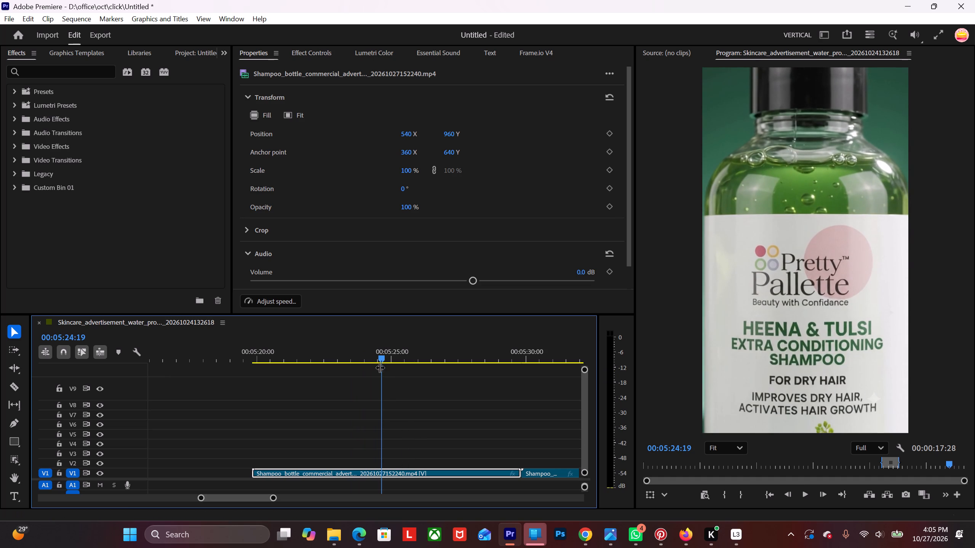
drag(378, 355, 360, 405)
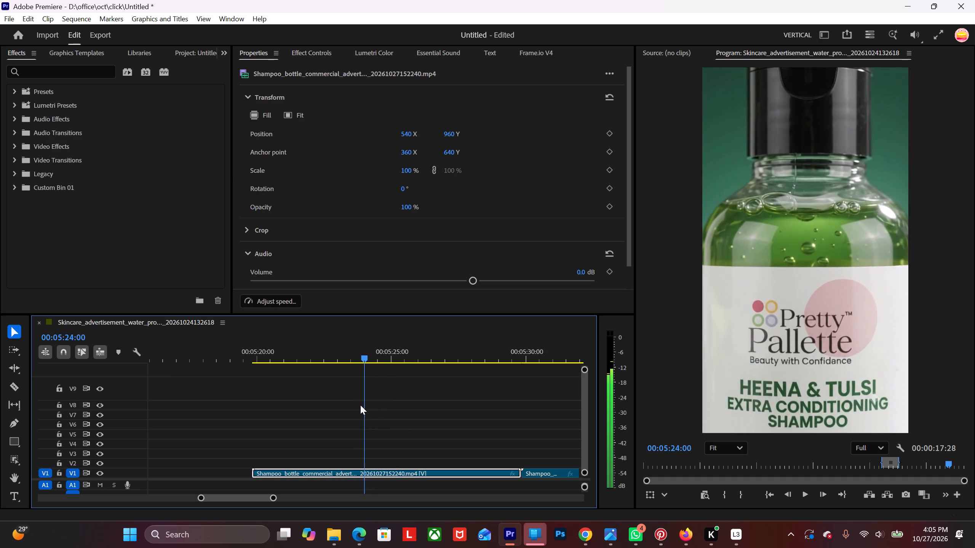
drag(360, 405, 360, 419)
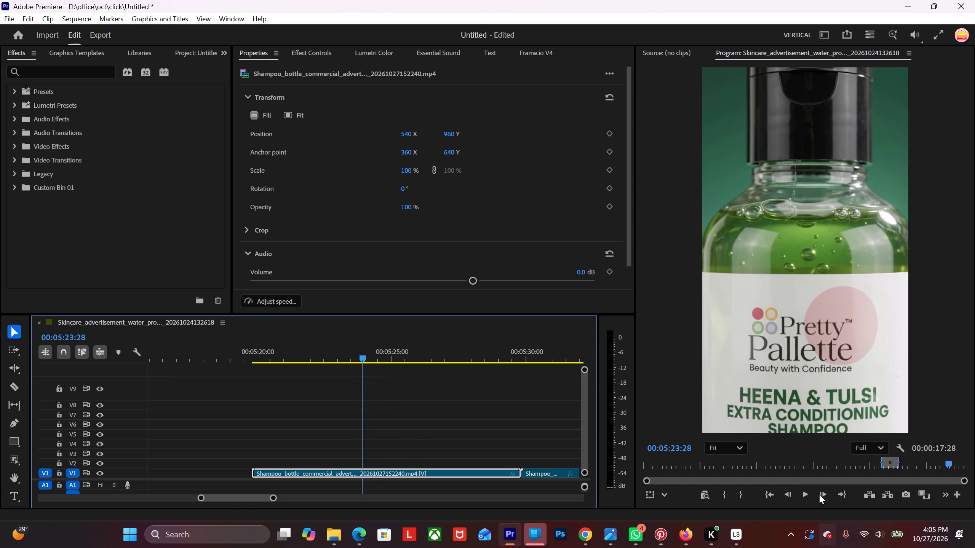
triple_click(780, 490)
click(780, 490)
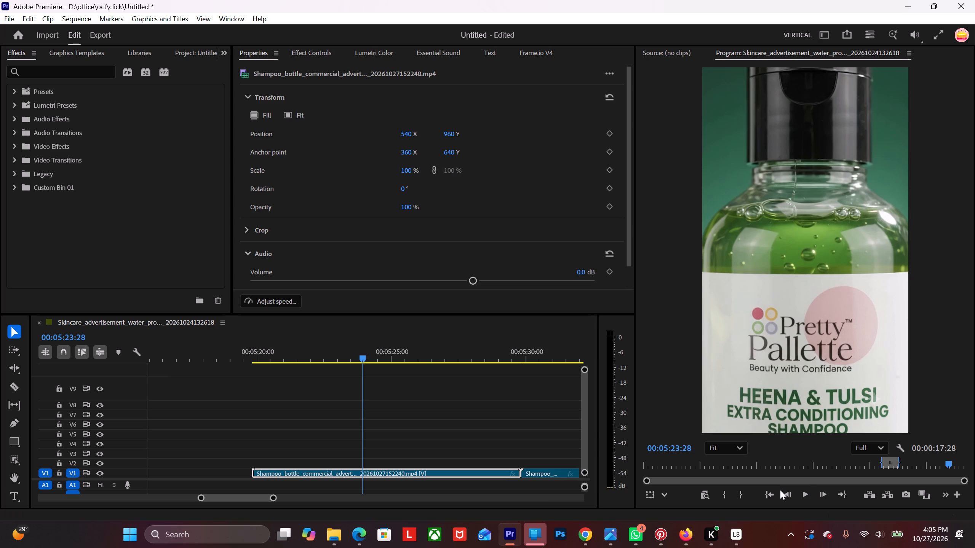
double_click(791, 497)
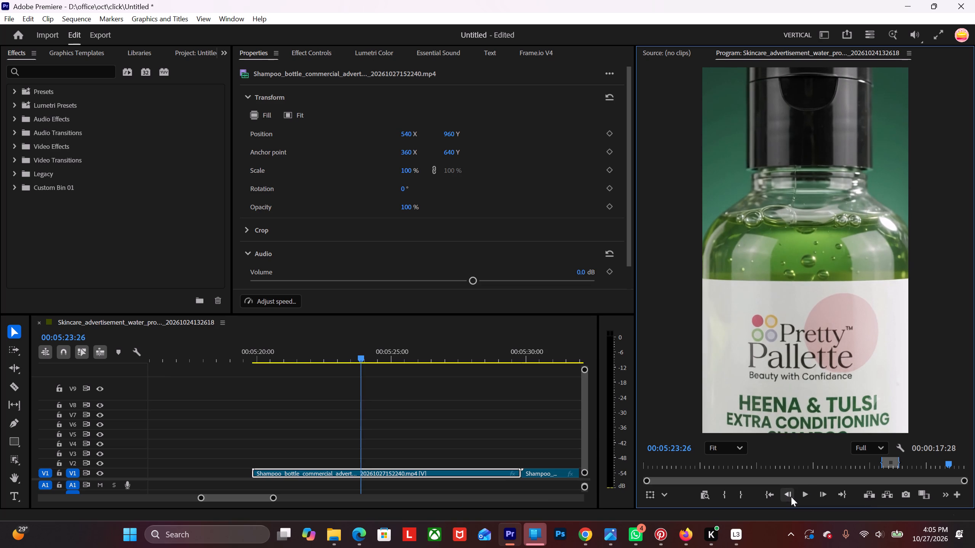
triple_click(791, 497)
click(827, 499)
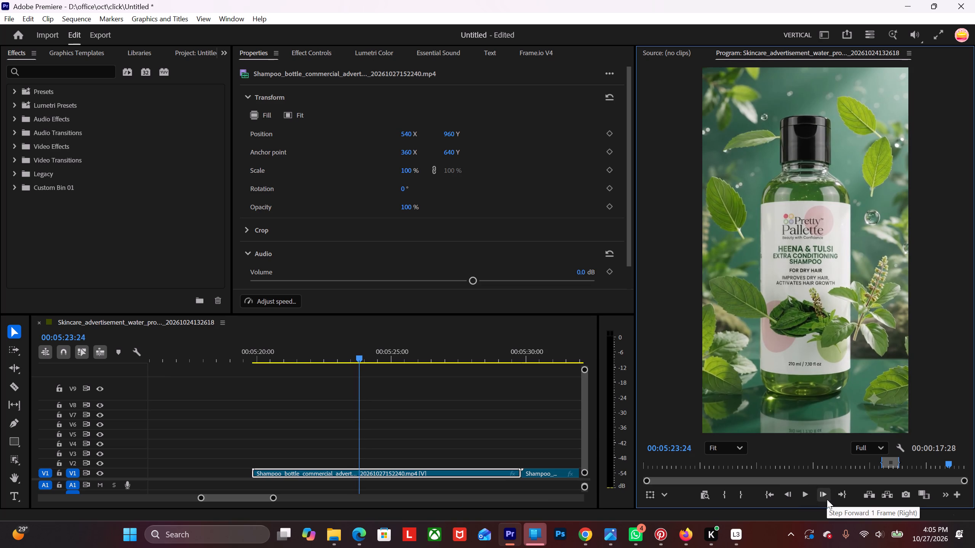
click(827, 499)
key(c)
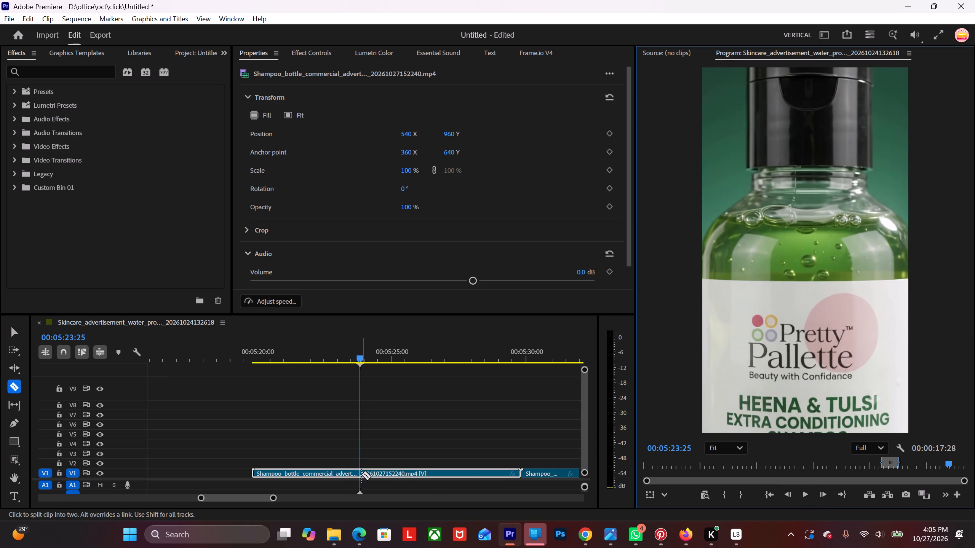
click(361, 474)
key(v)
click(321, 473)
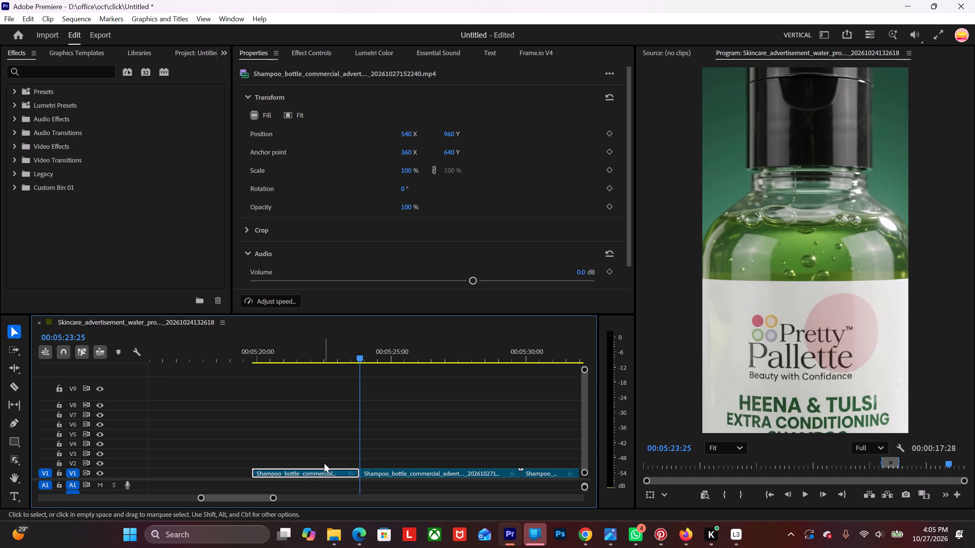
key(Delete)
Play the remaining part of the third clip and move it about 2 seconds earlier on V1, into the gap.
key(space)
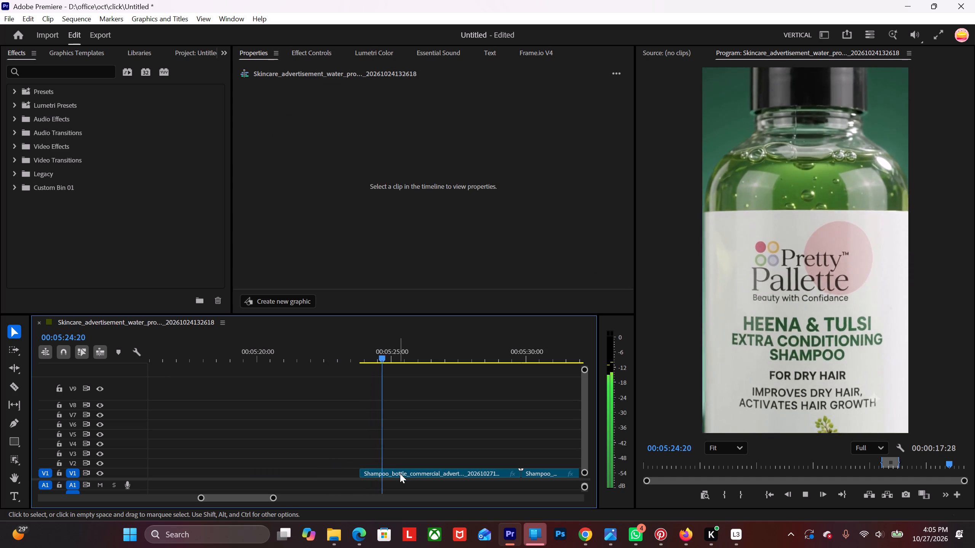
key(space)
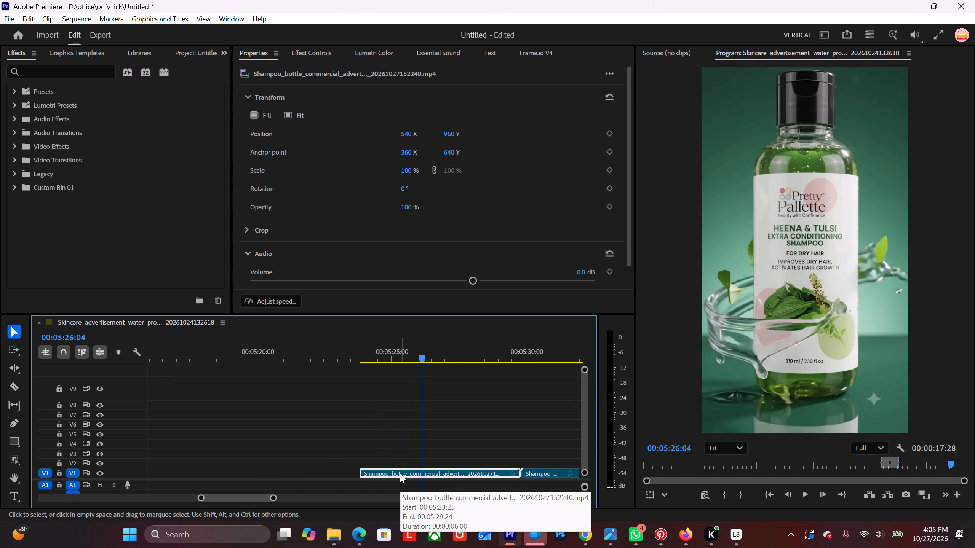
key(space)
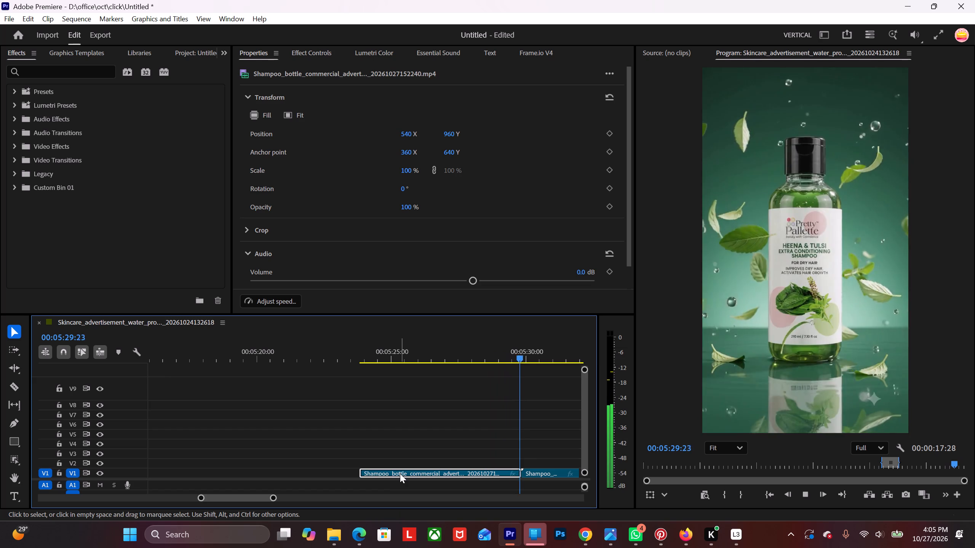
key(space)
scroll(398, 480, down, 6)
drag(374, 475, 344, 475)
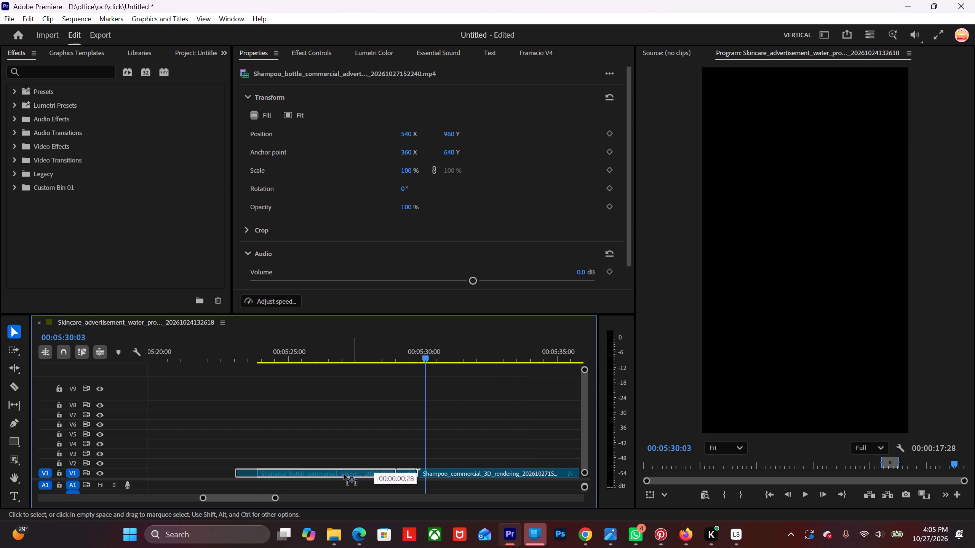
drag(344, 475, 314, 475)
Review the opening of the fourth shampoo clip, scrub back over the earlier clips and replay the moved third clip.
scroll(453, 475, down, 5)
key(space)
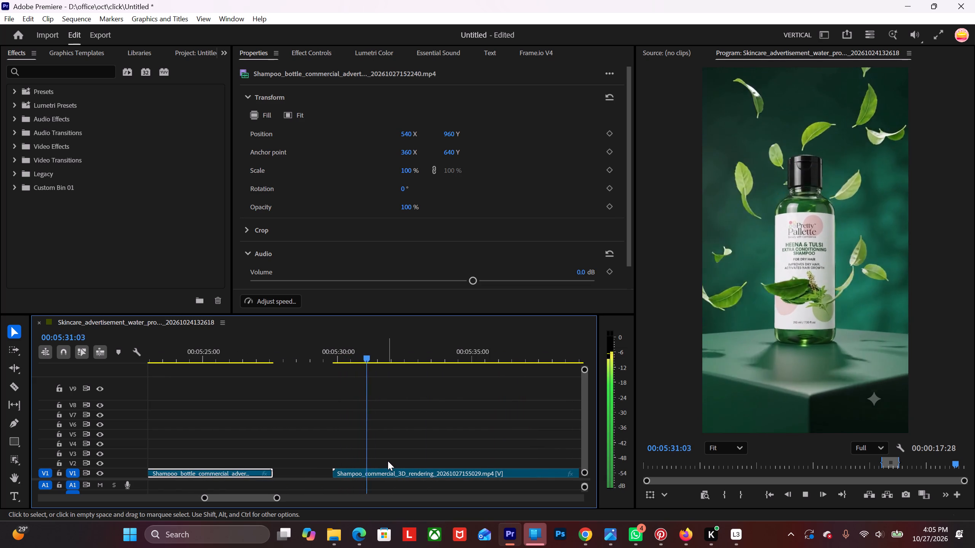
key(space)
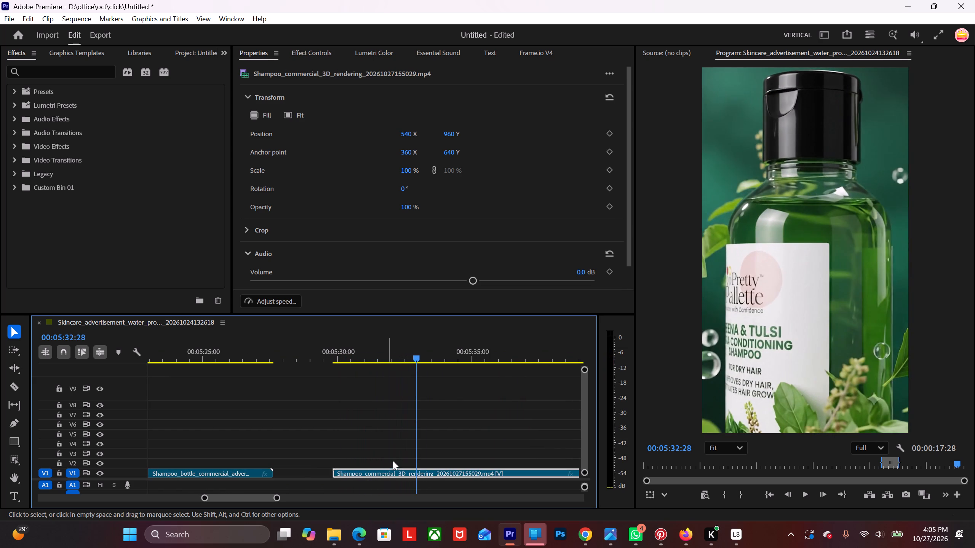
drag(409, 358, 374, 389)
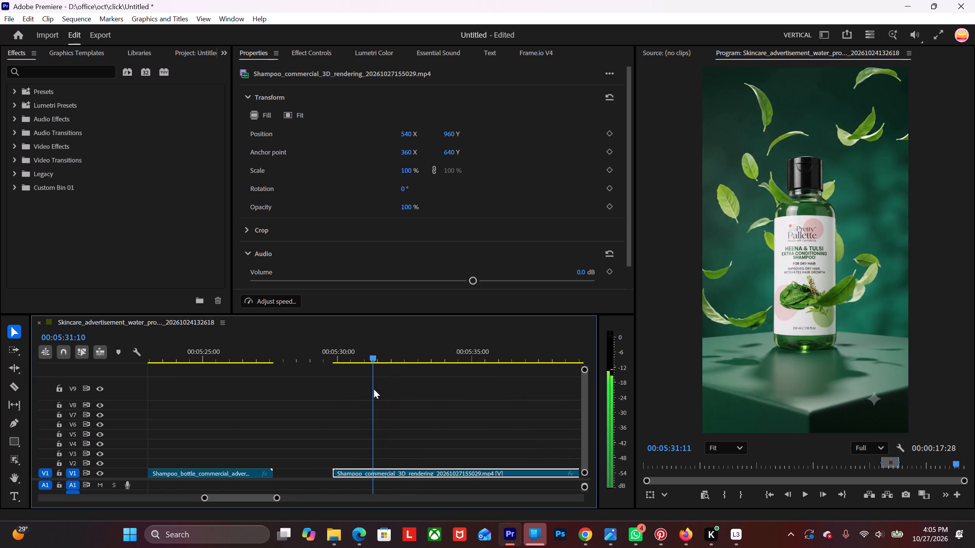
drag(374, 389, 249, 482)
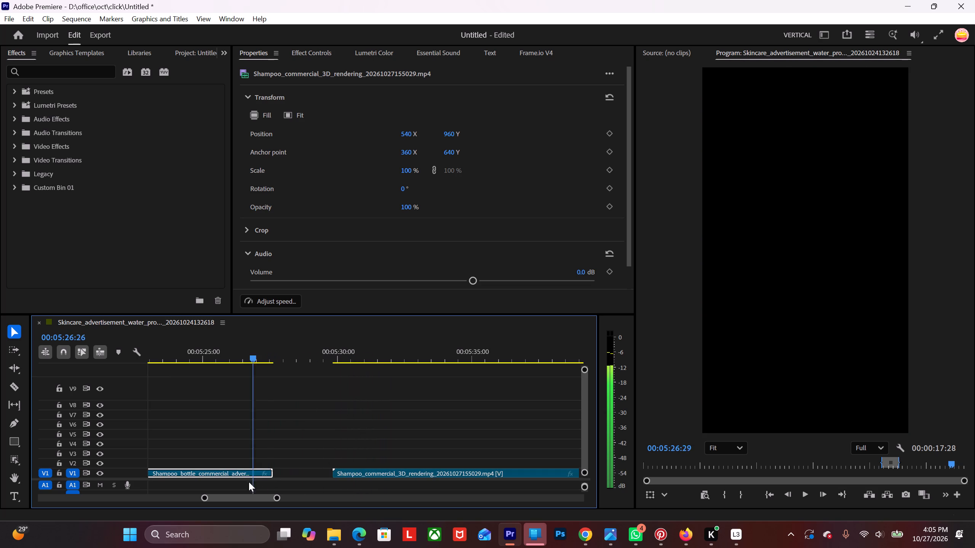
drag(249, 482, 176, 490)
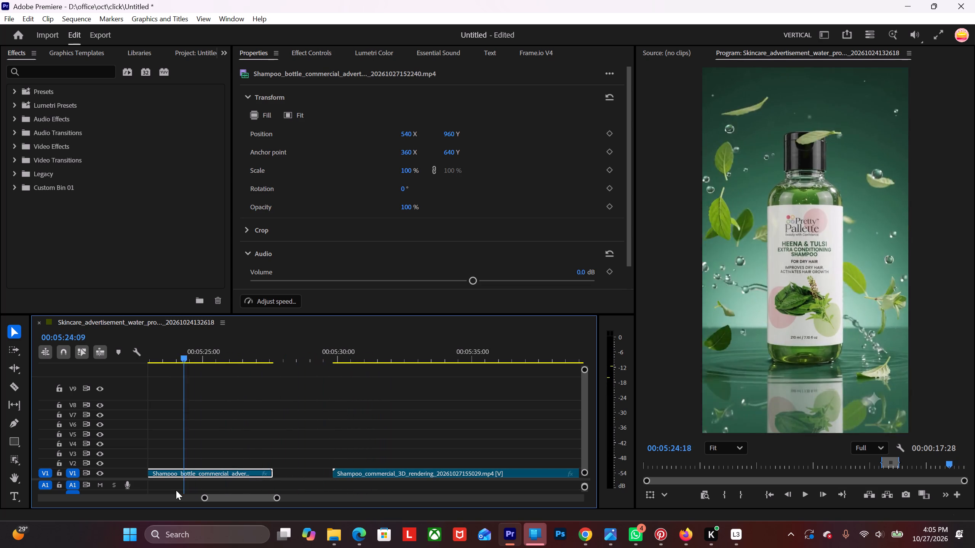
drag(176, 490, 431, 487)
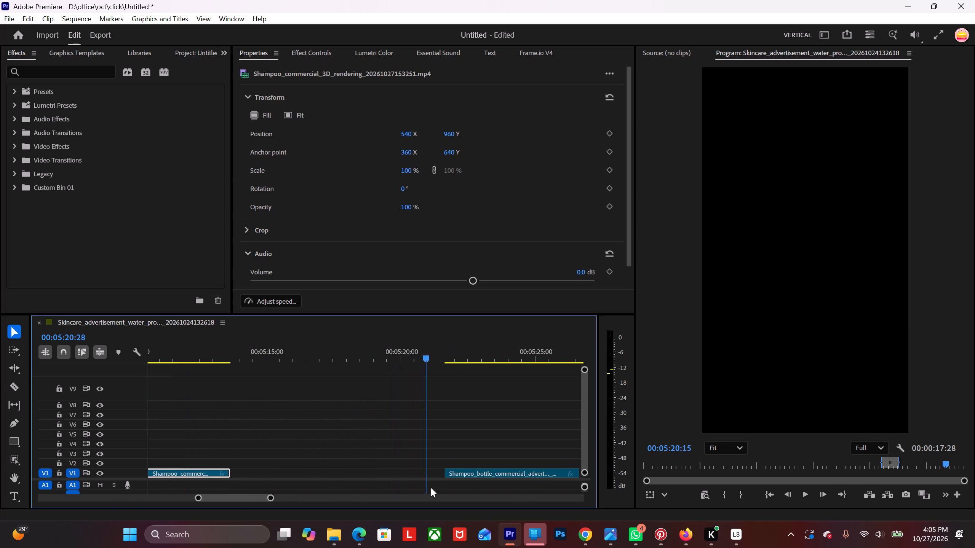
drag(431, 487, 479, 484)
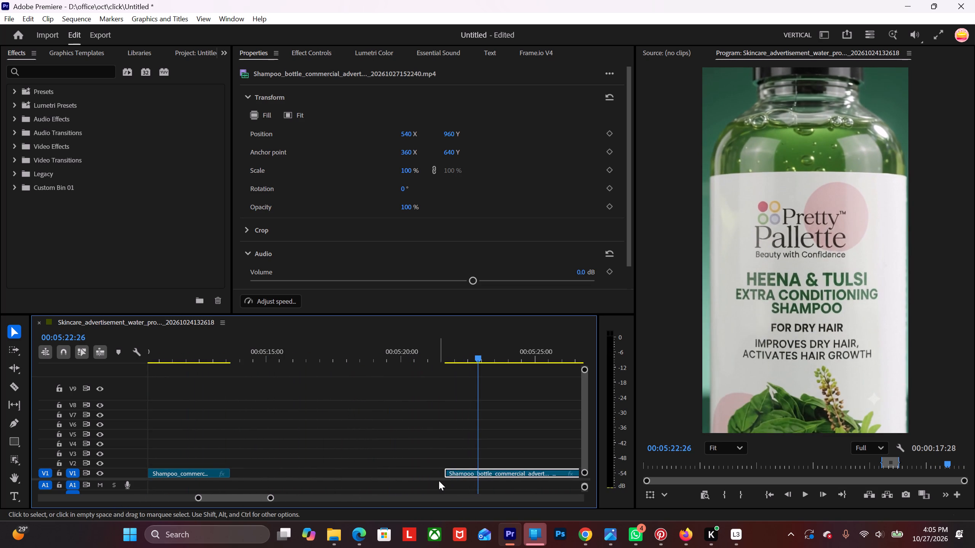
alt+scroll(439, 481, down, 13)
key(space)
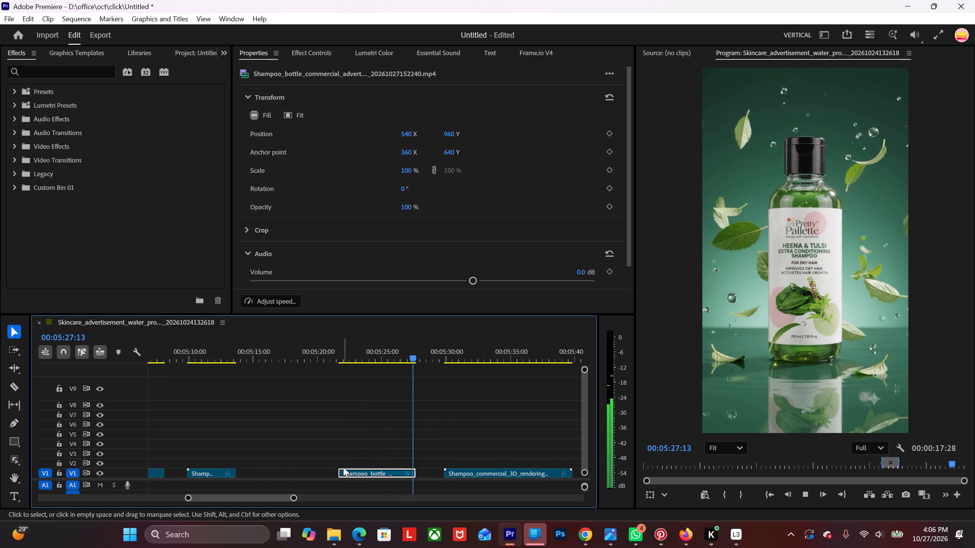
key(space)
Cut the fourth shampoo clip, the last 3D rendering on V1, at 00:05:32:10 just after its opening shot changes to the close-up.
scroll(343, 467, down, 6)
key(space)
drag(320, 362, 355, 361)
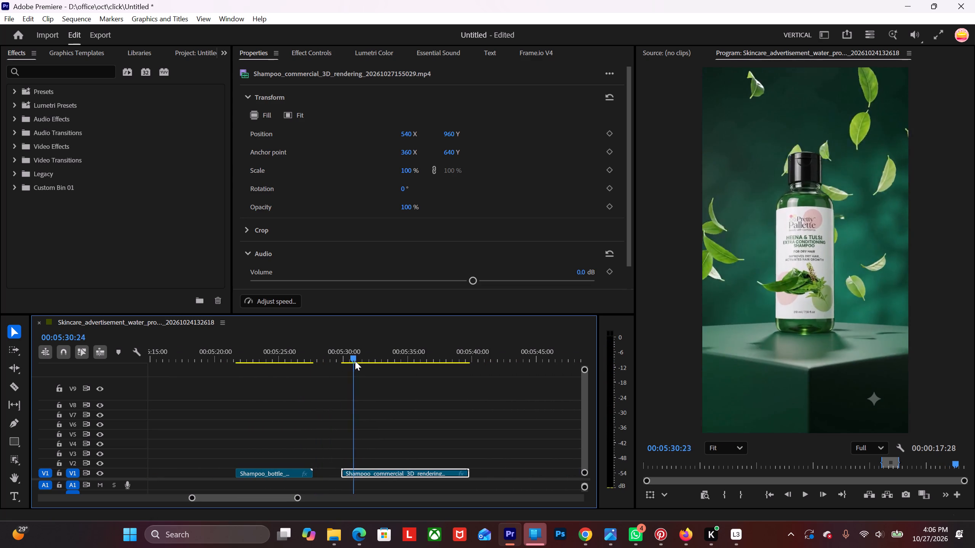
drag(355, 361, 347, 367)
key(space)
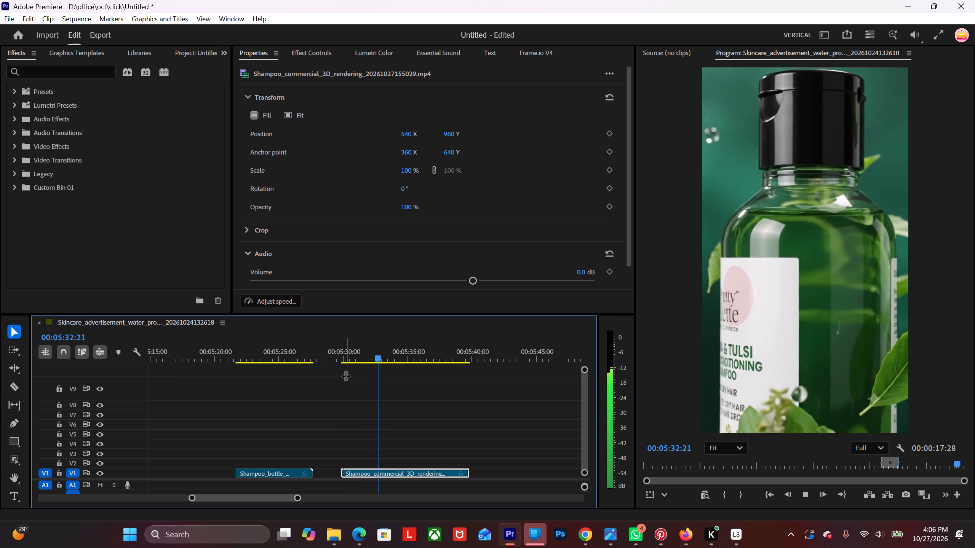
key(space)
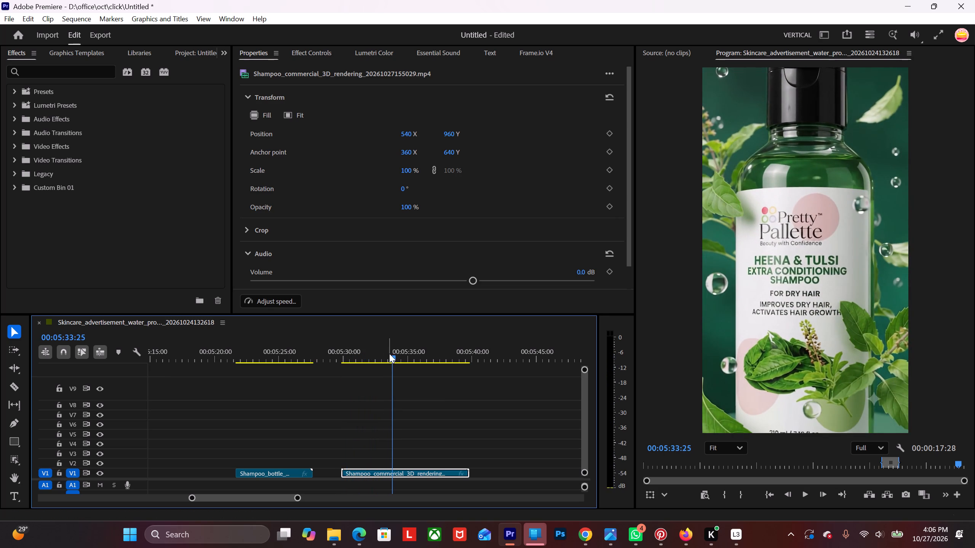
drag(389, 354, 372, 375)
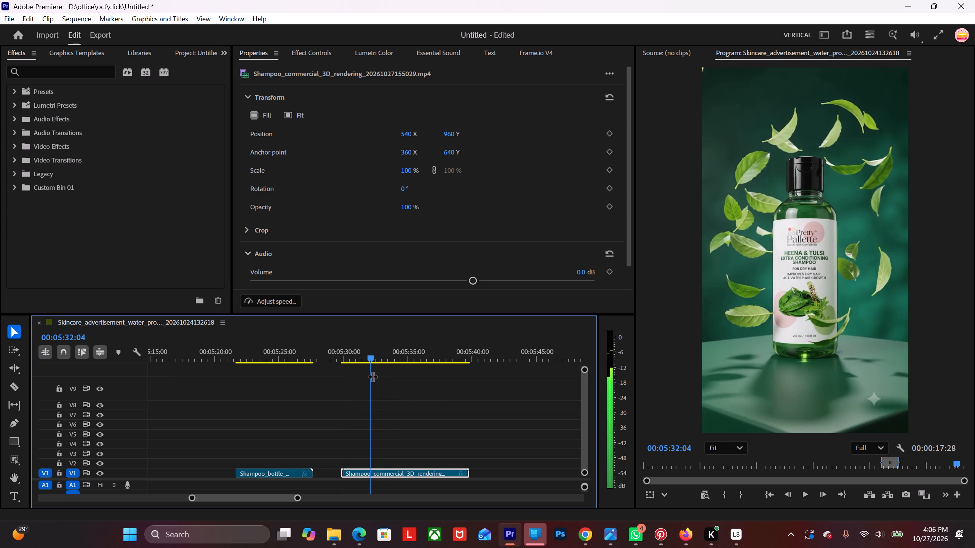
triple_click(823, 492)
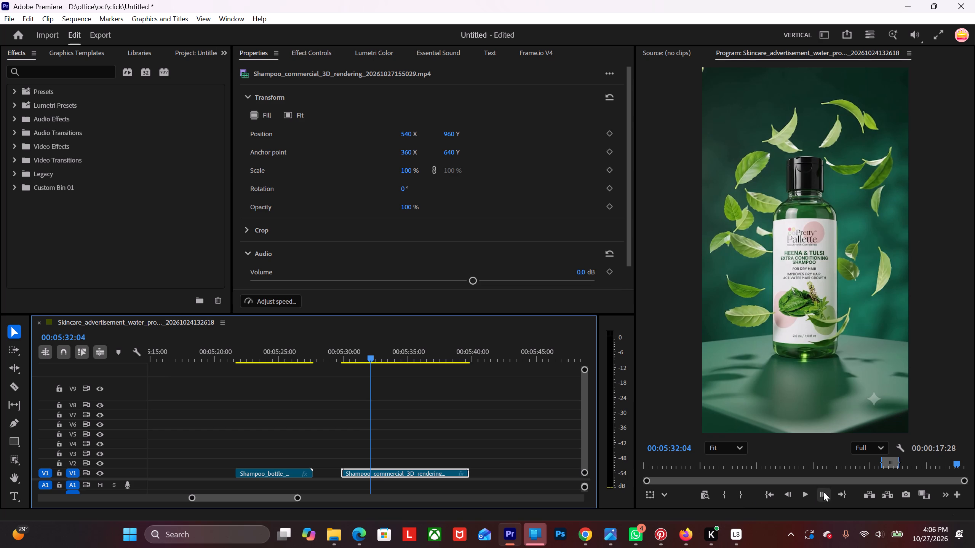
triple_click(823, 492)
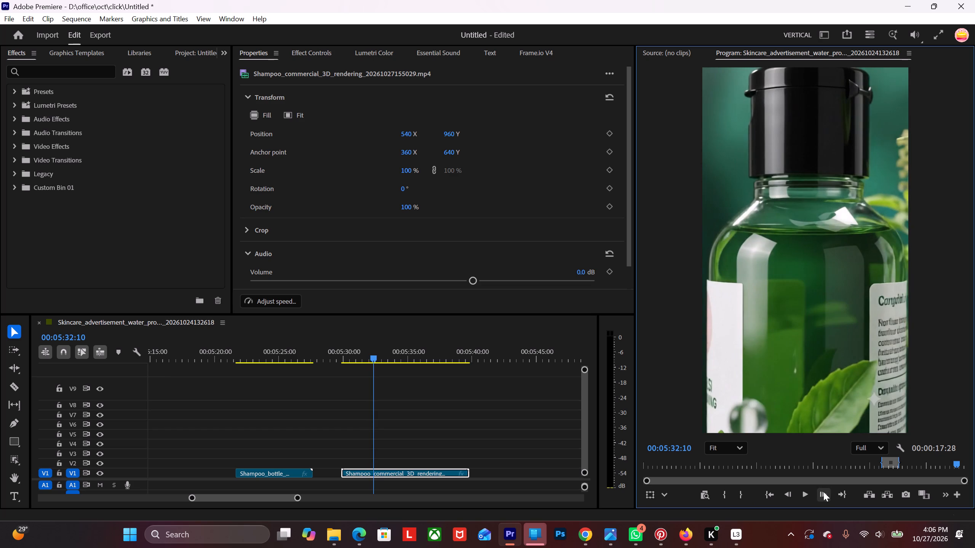
key(c)
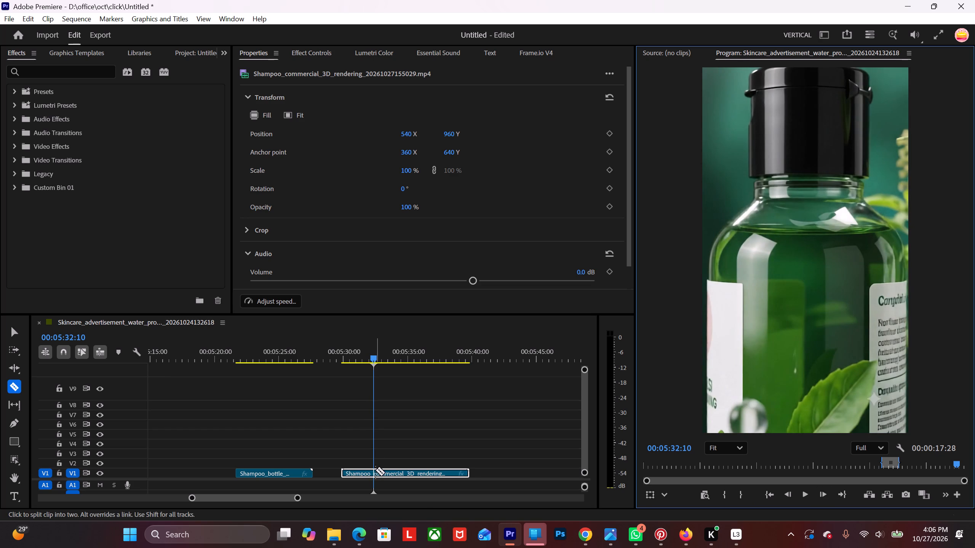
click(376, 470)
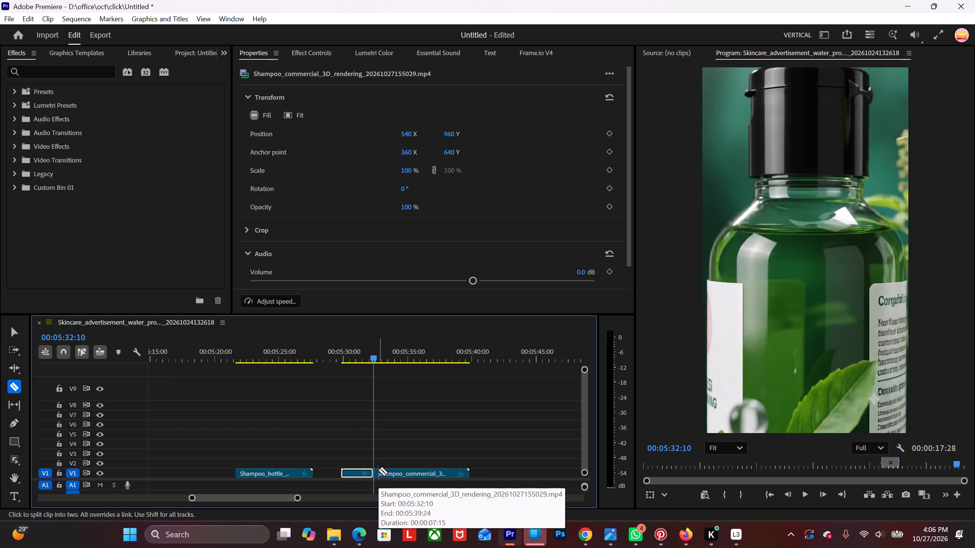
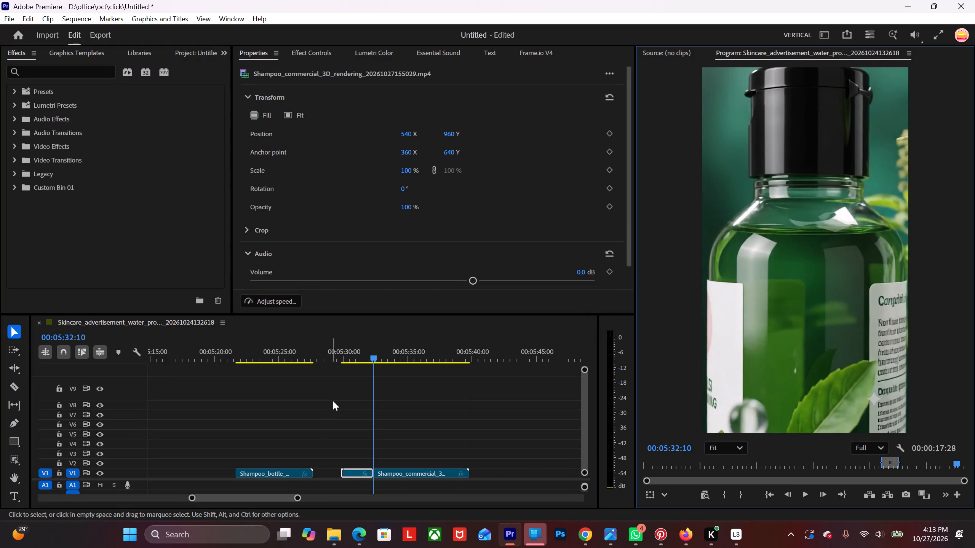
Play and scrub through both parts of the fourth shampoo clip, checking the wide opening and the close-up around the cut.
alt+scroll(344, 414, down, 10)
key(space)
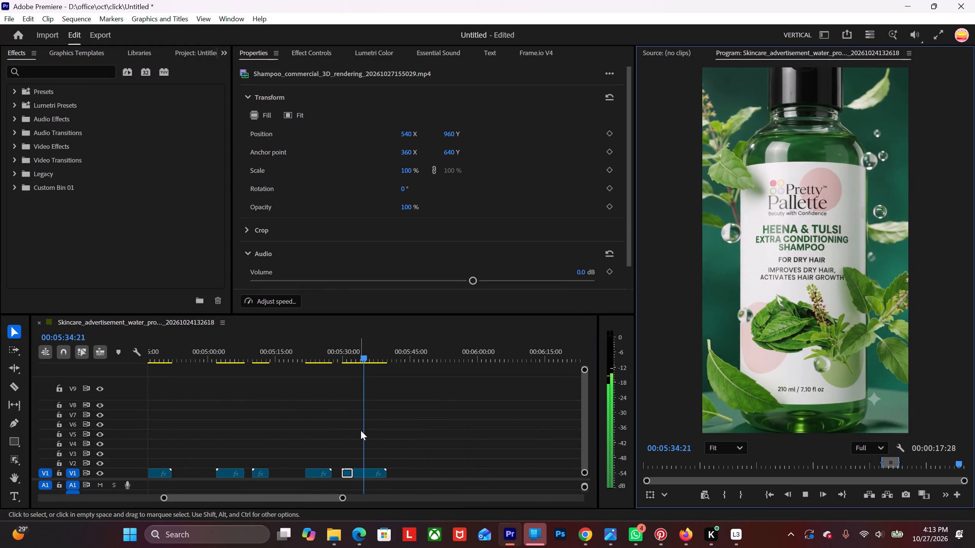
key(space)
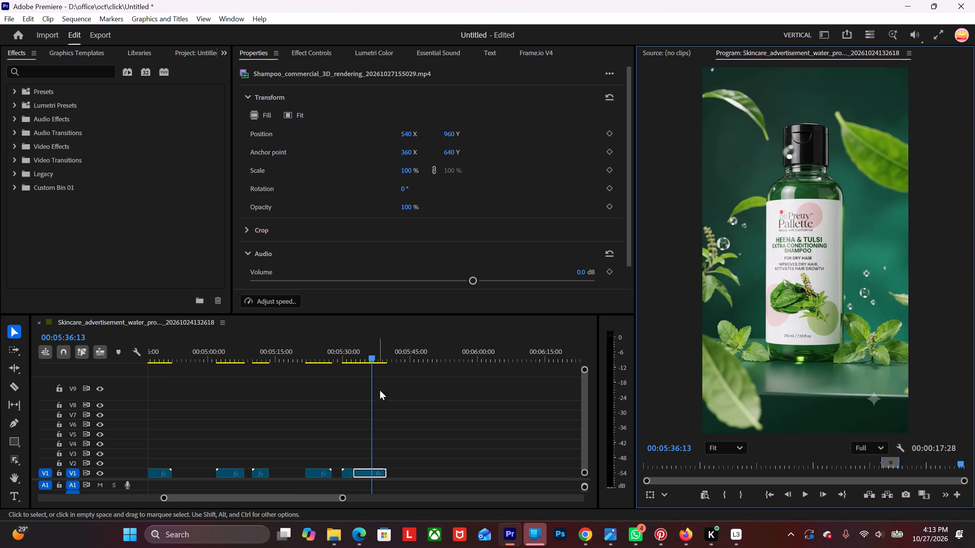
key(space)
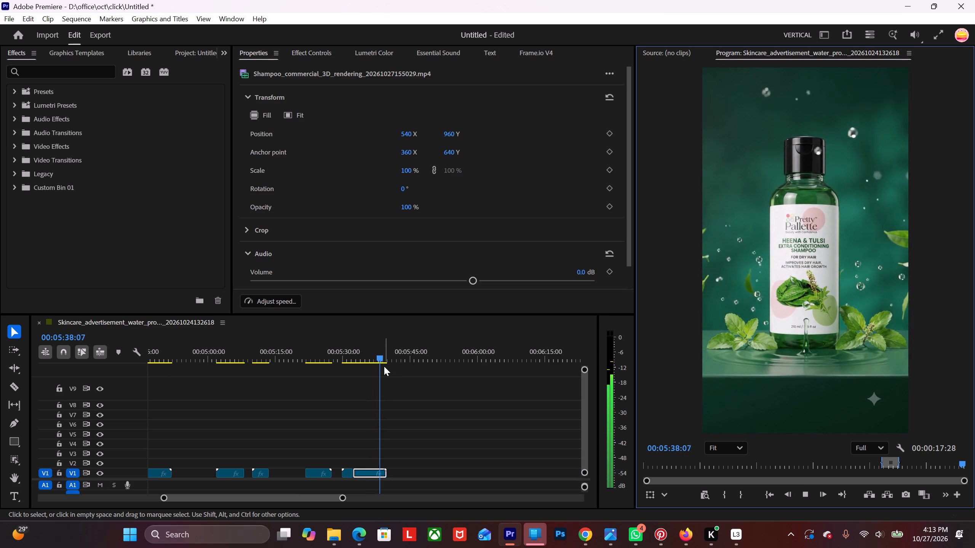
key(space)
drag(384, 356, 371, 373)
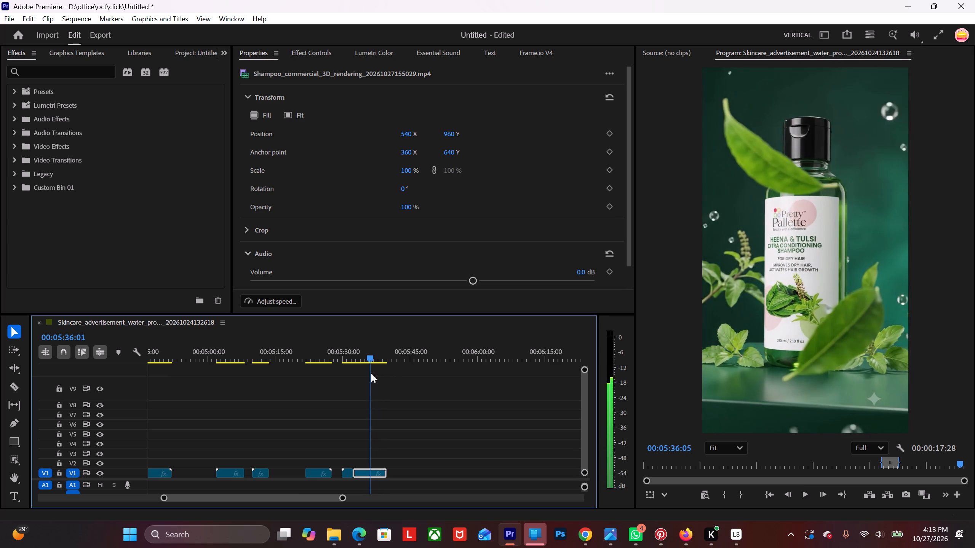
drag(371, 373, 362, 410)
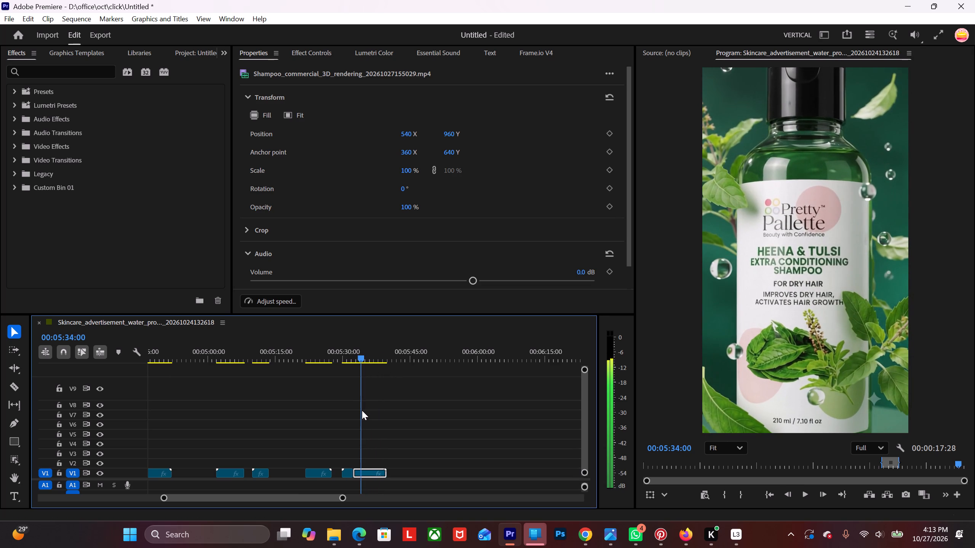
drag(362, 410, 353, 411)
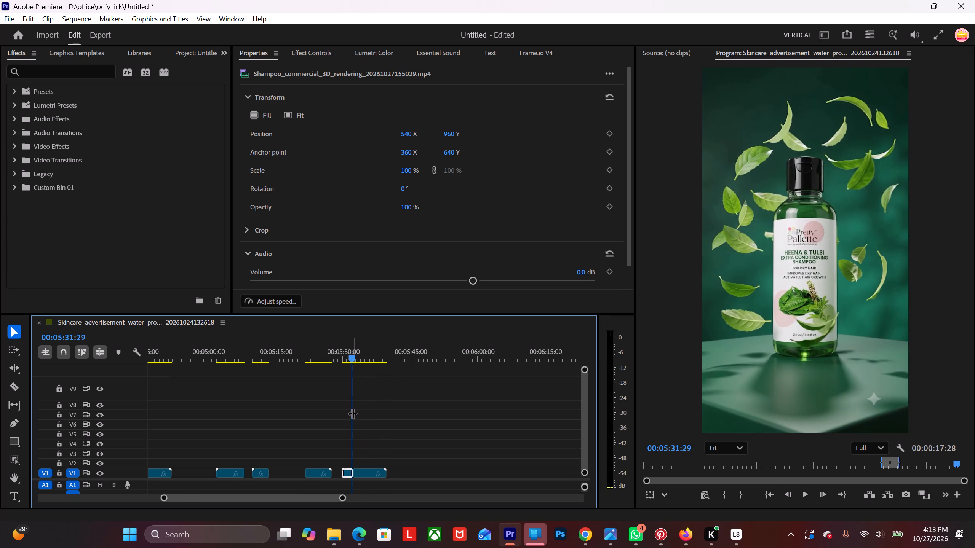
alt+scroll(352, 413, up, 20)
alt+scroll(352, 413, up, 3)
key(space)
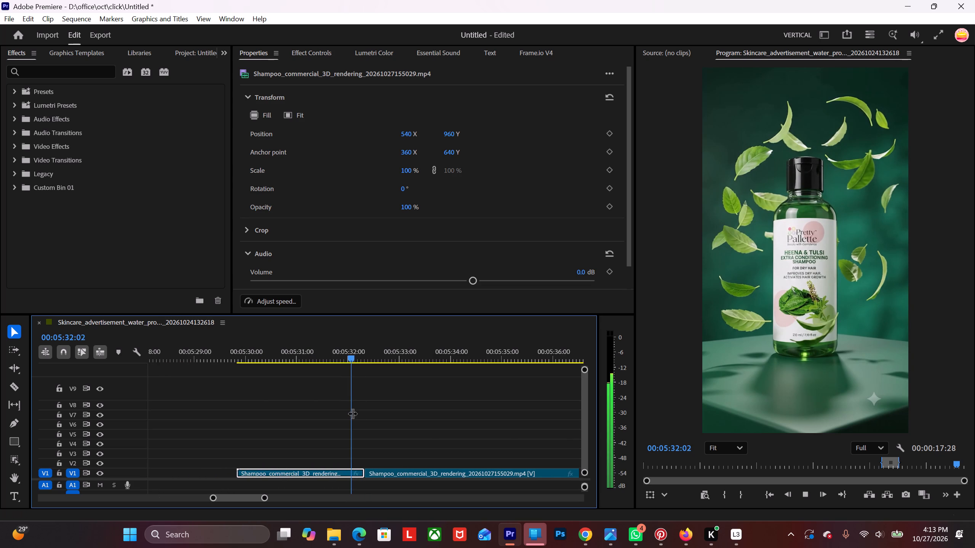
key(space)
drag(378, 355, 343, 374)
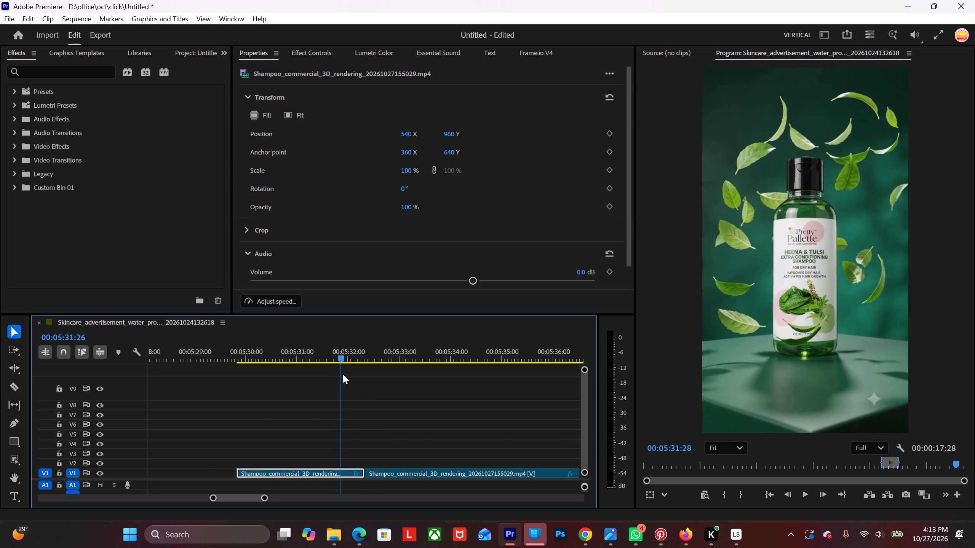
drag(343, 374, 257, 406)
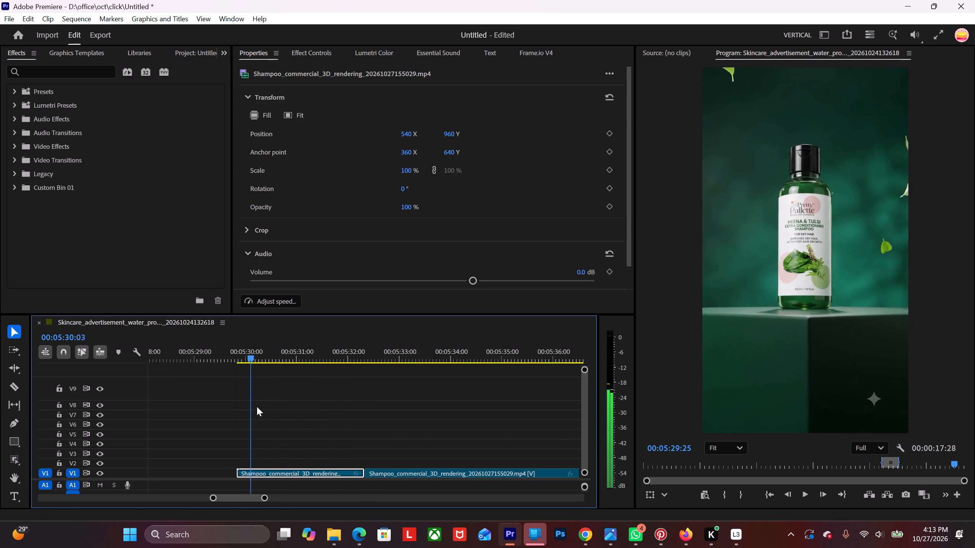
drag(257, 406, 393, 392)
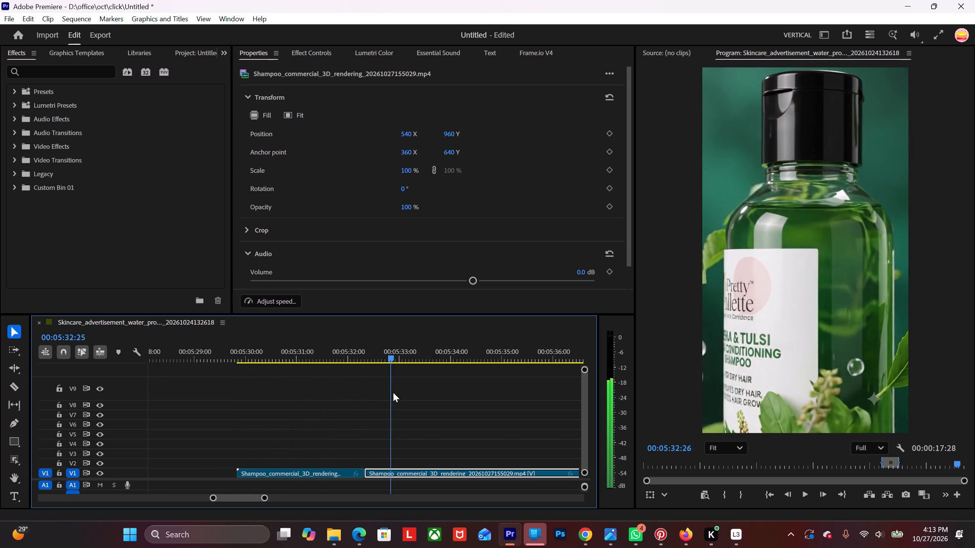
drag(393, 392, 367, 415)
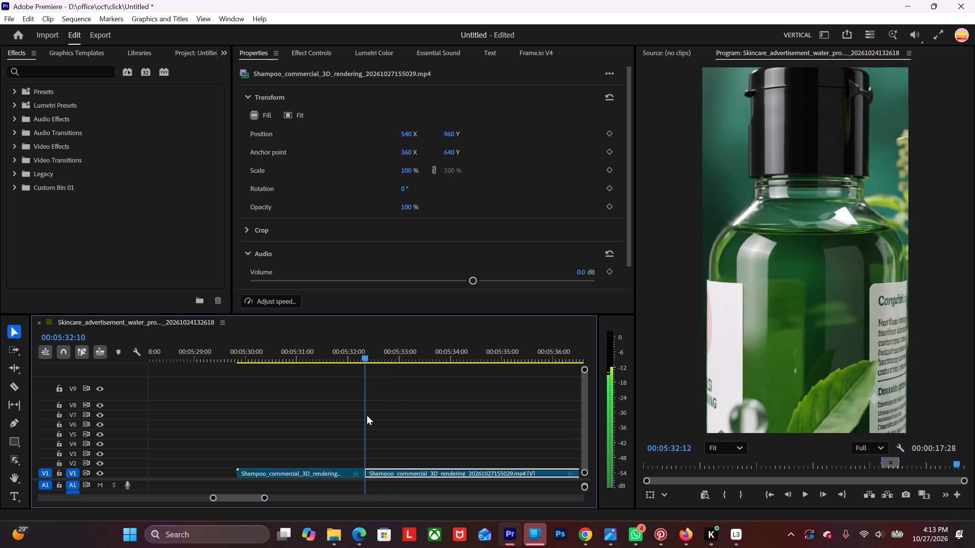
Cut the fourth shampoo clip again at 00:05:34:20, at the end of the label close-up.
drag(367, 415, 401, 402)
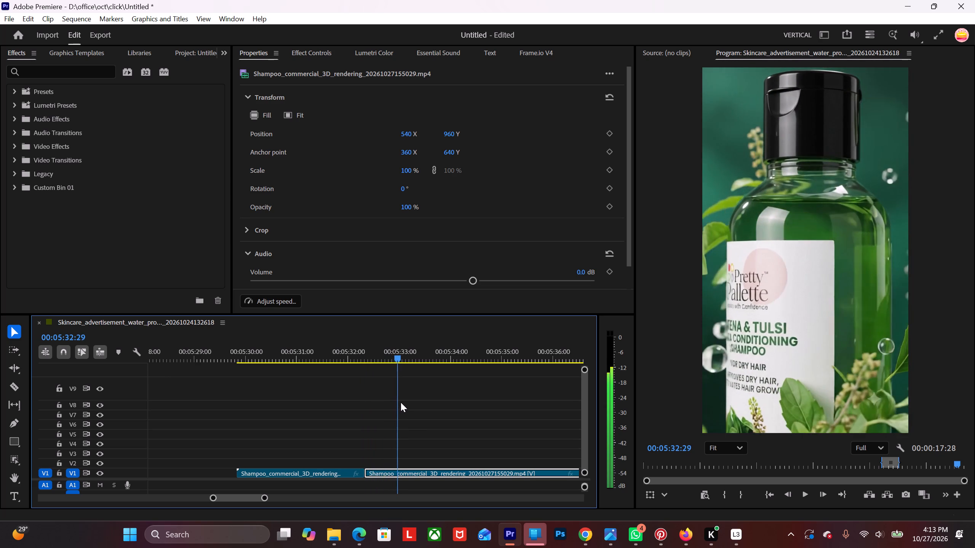
drag(401, 402, 414, 396)
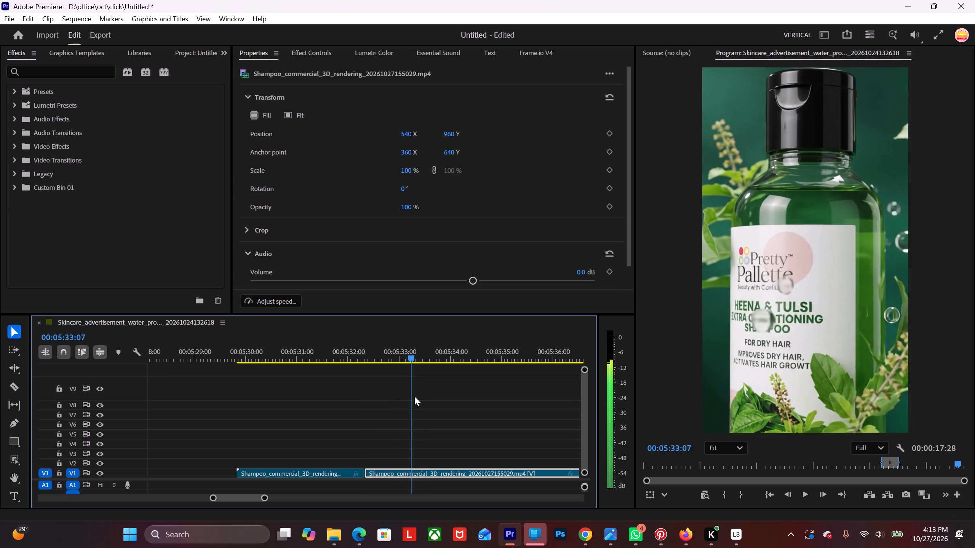
drag(414, 396, 441, 388)
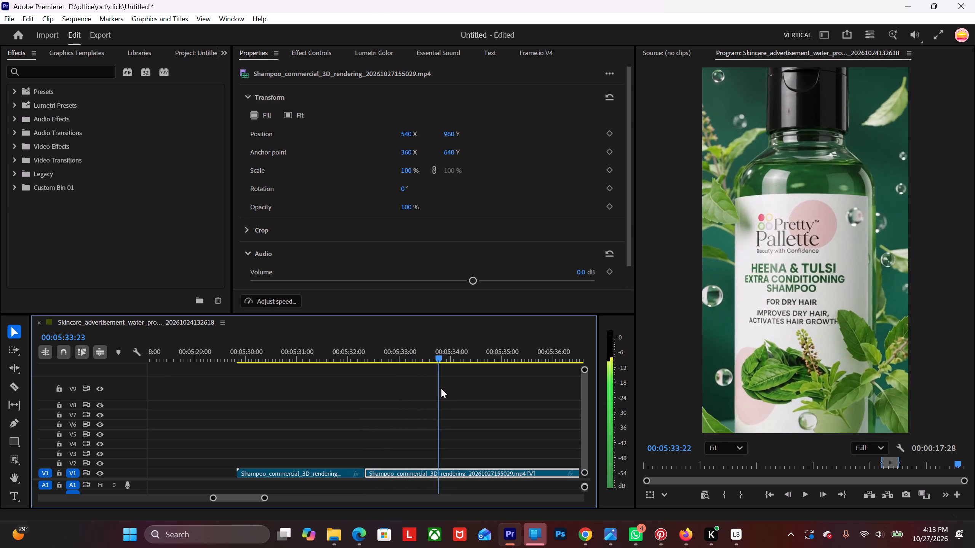
drag(441, 388, 465, 386)
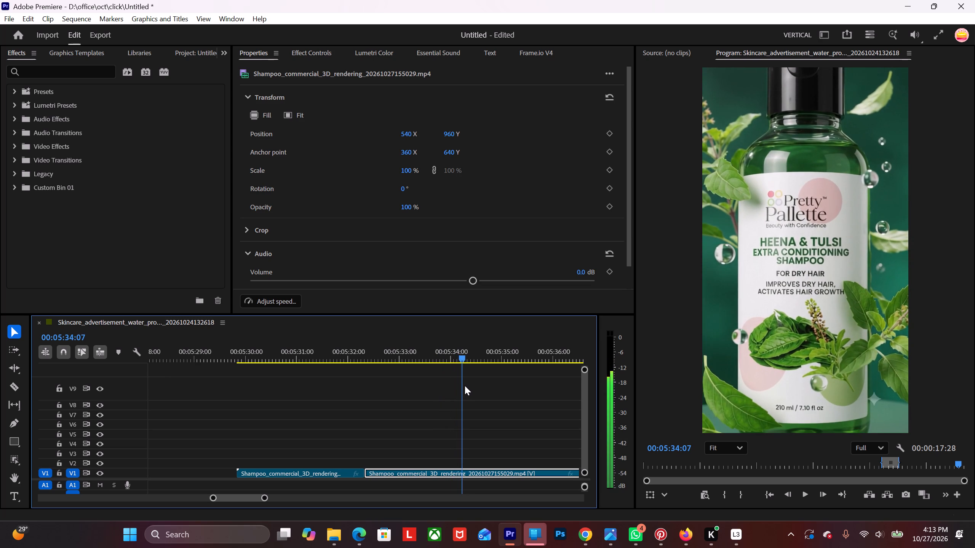
drag(465, 386, 490, 380)
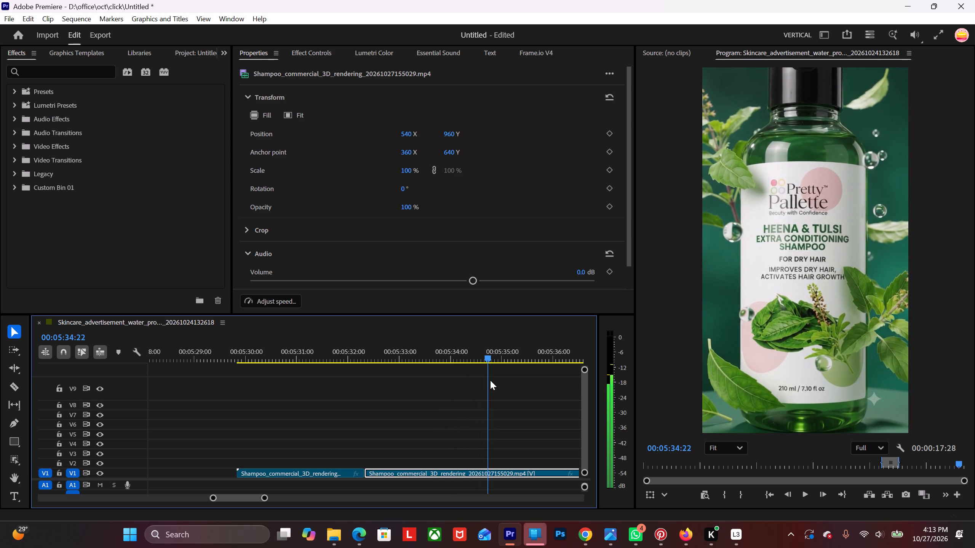
drag(490, 380, 487, 381)
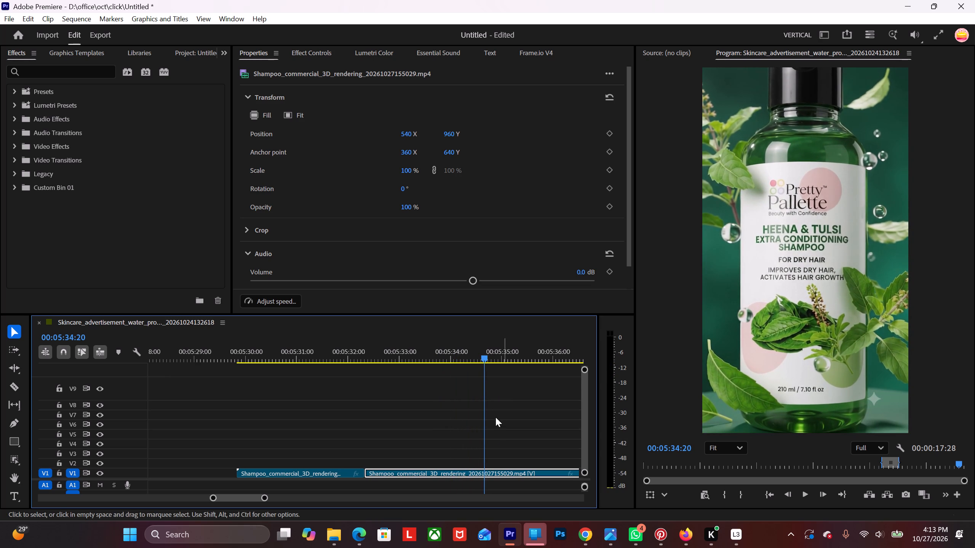
key(c)
click(488, 473)
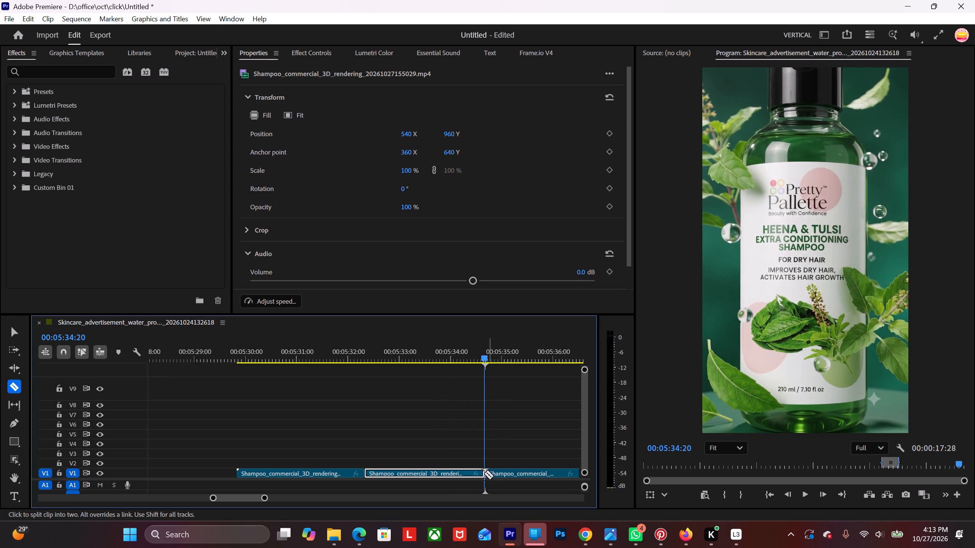
Move the close-up section between the two cuts from V1 to V2, over the gap between the second and third shampoo clips.
key(v)
drag(415, 472, 261, 463)
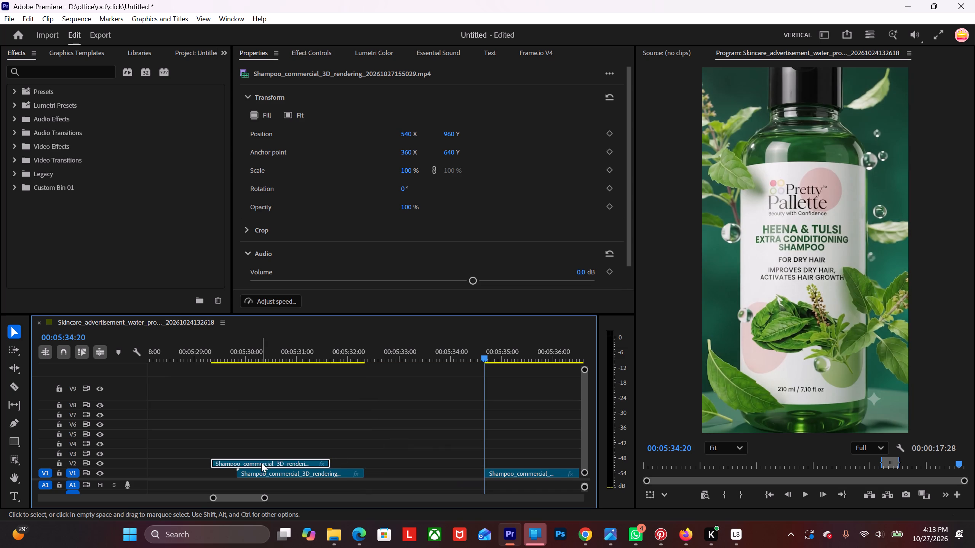
alt+scroll(259, 458, down, 10)
scroll(256, 459, up, 11)
alt+scroll(300, 456, down, 4)
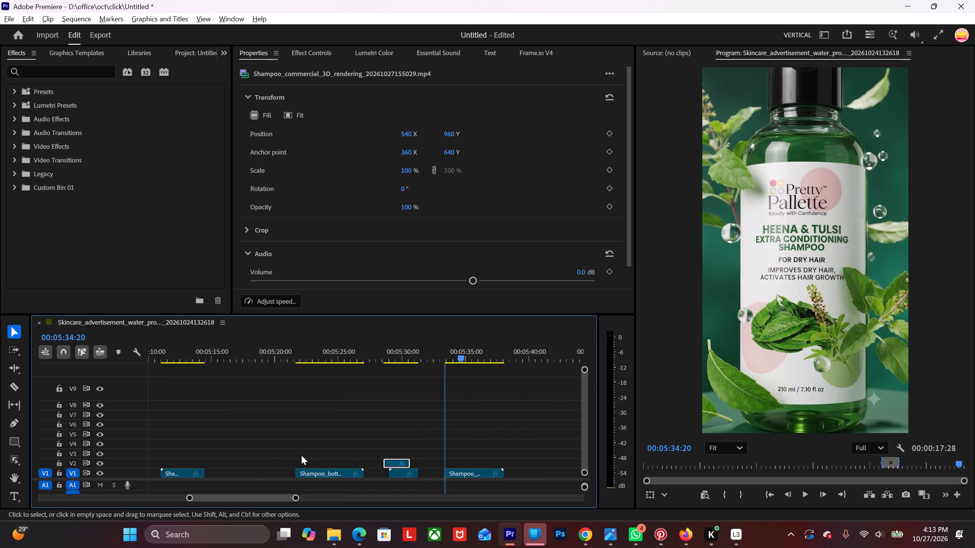
scroll(337, 456, down, 7)
scroll(337, 457, up, 2)
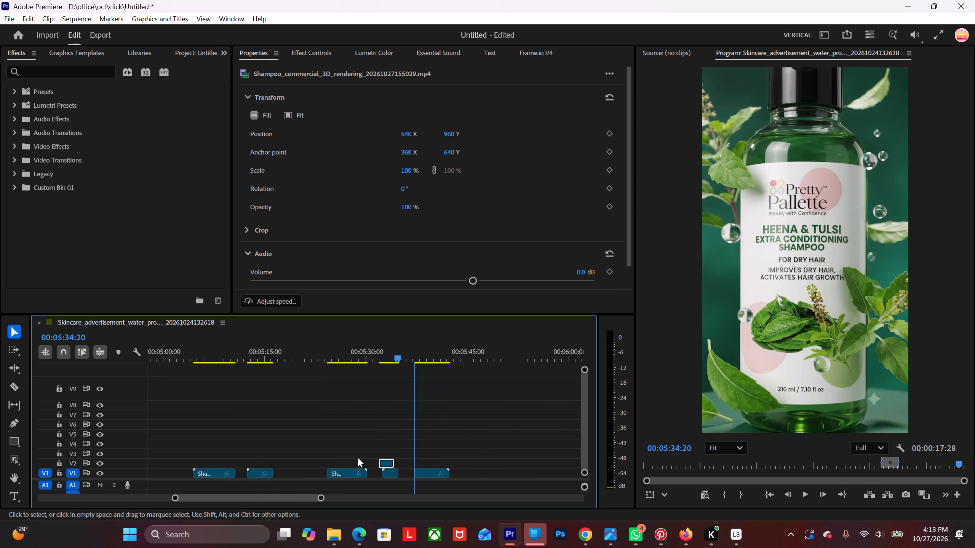
drag(385, 465, 296, 463)
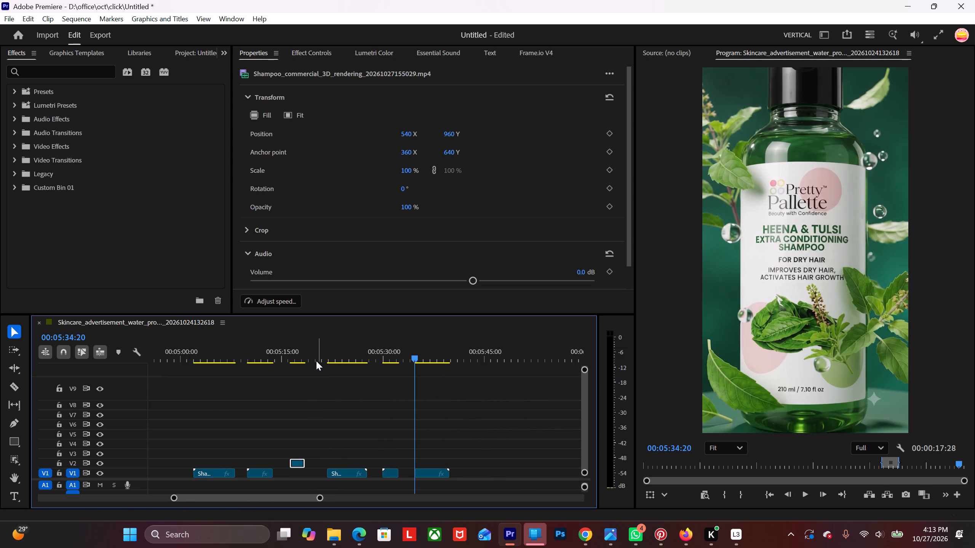
Scrub back to the third shampoo clip and move it earlier on V1, directly against the end of the second clip.
drag(316, 358, 374, 368)
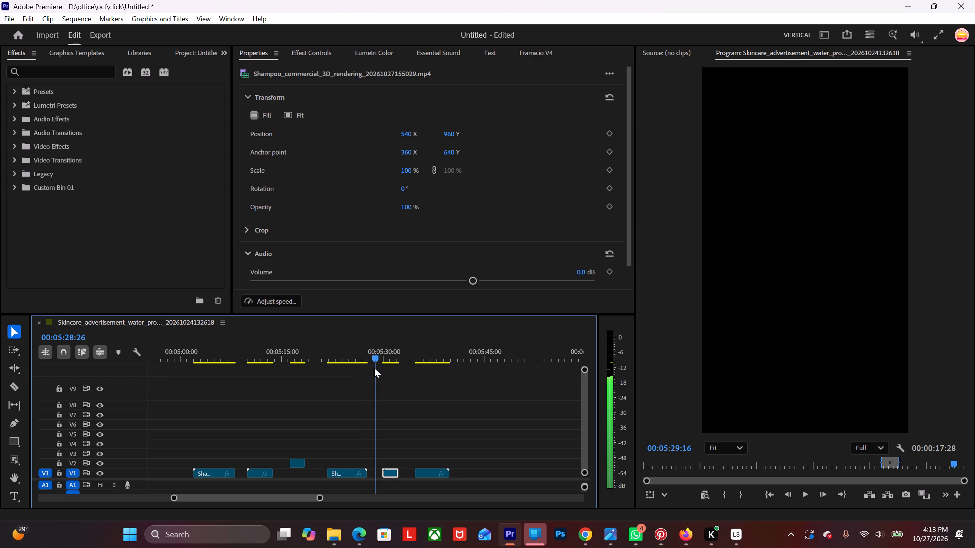
drag(374, 368, 334, 389)
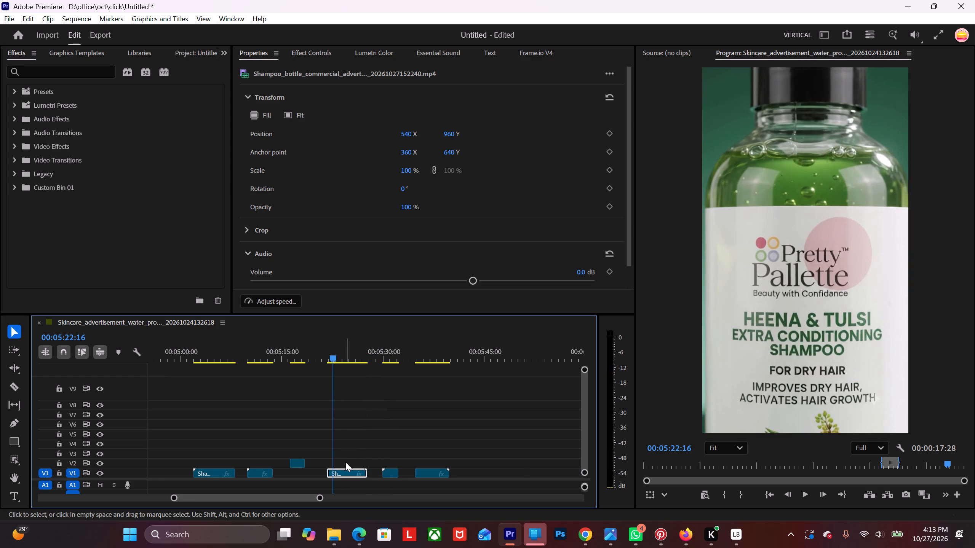
alt+scroll(345, 462, up, 5)
drag(346, 475, 256, 475)
Move the close-up section from V2 to V3 above the first shampoo clip, starting at about 00:05:03.
alt+scroll(231, 448, up, 12)
drag(401, 463, 296, 460)
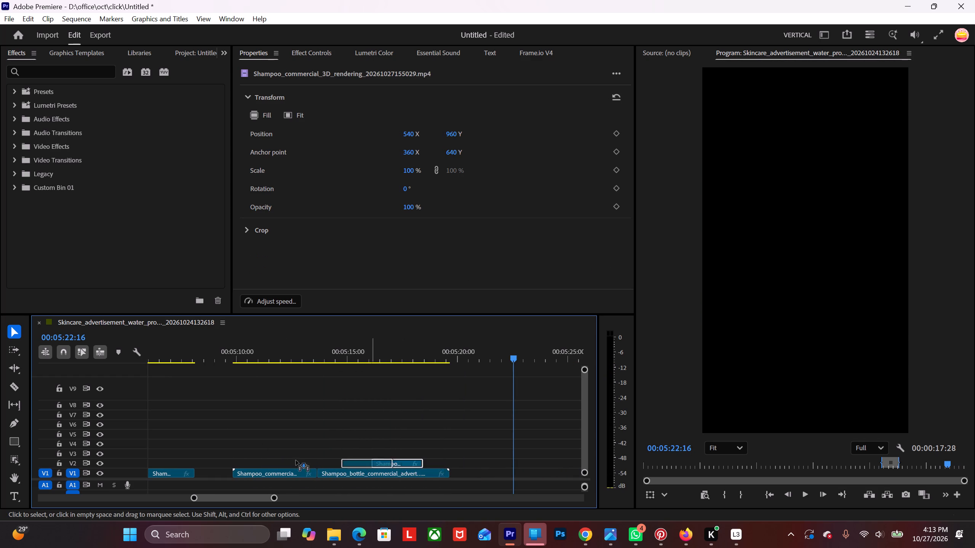
drag(296, 460, 200, 457)
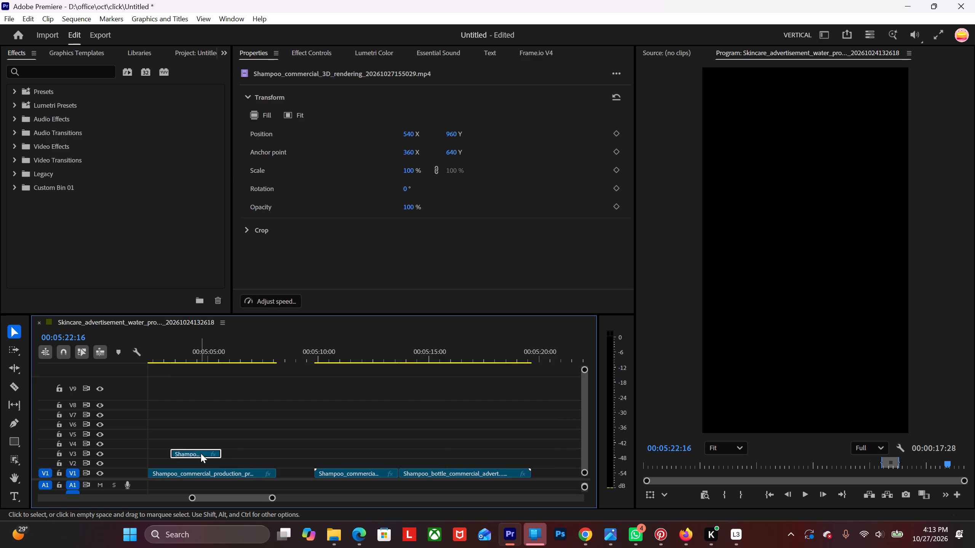
scroll(201, 453, up, 13)
scroll(216, 450, down, 8)
scroll(242, 452, up, 3)
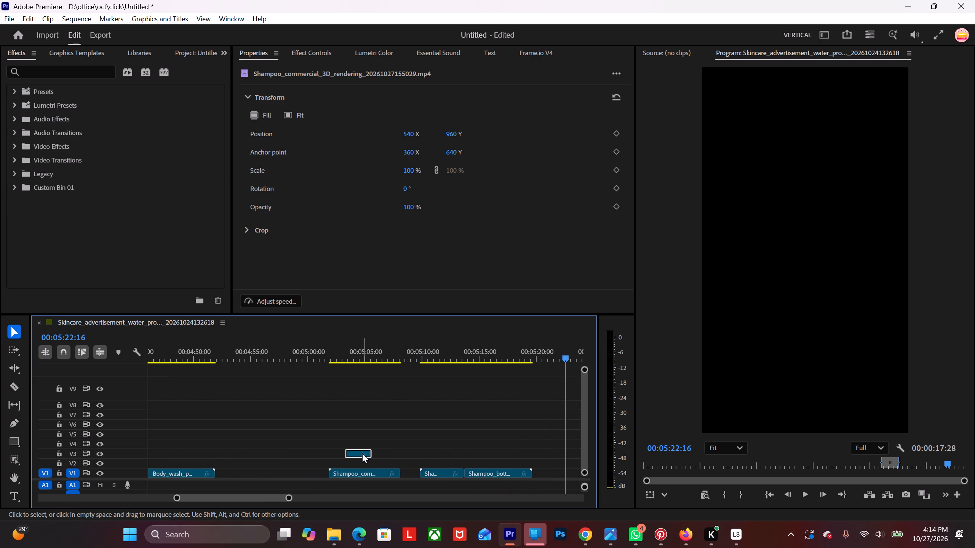
Scrub through the V3 close-up and the three shampoo clips on V1 to examine their shots and the cuts between them.
drag(296, 356, 311, 358)
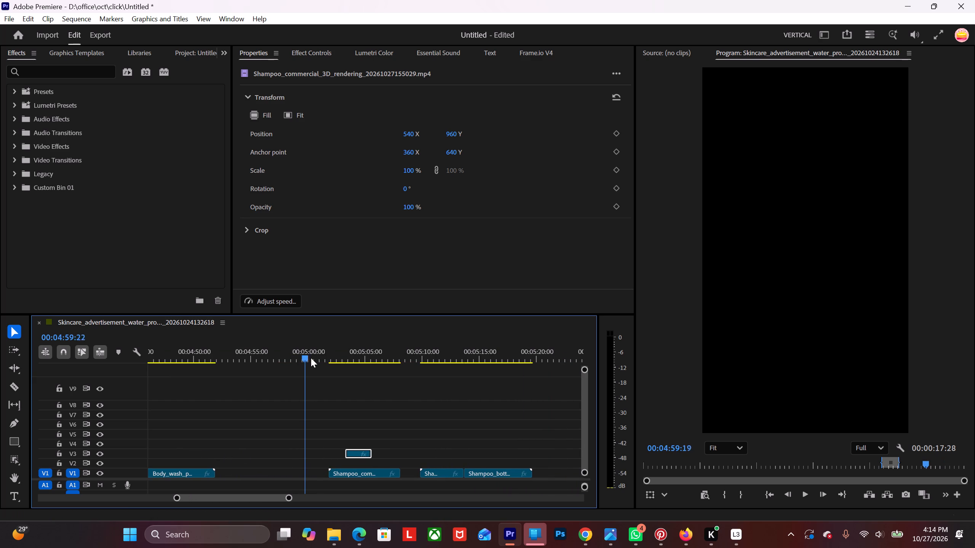
drag(311, 358, 357, 355)
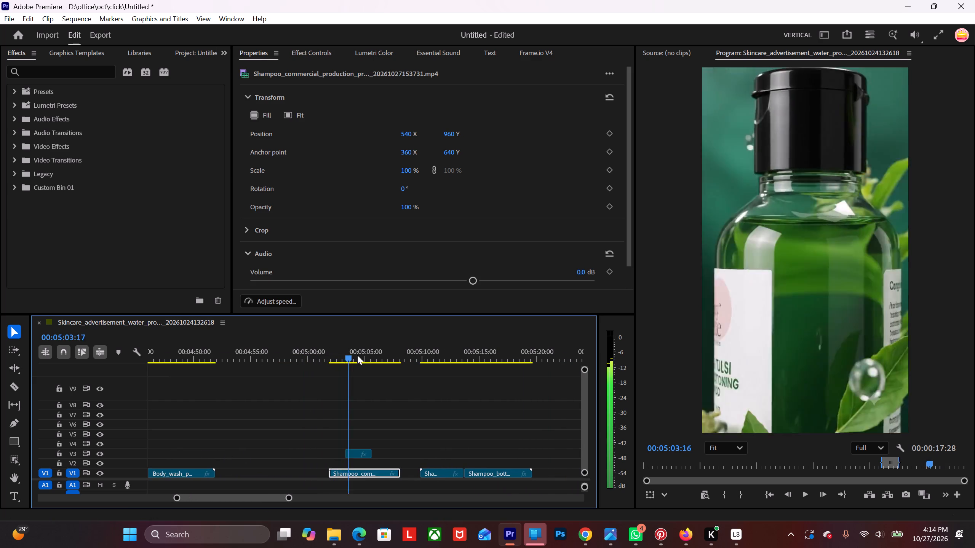
drag(357, 355, 438, 351)
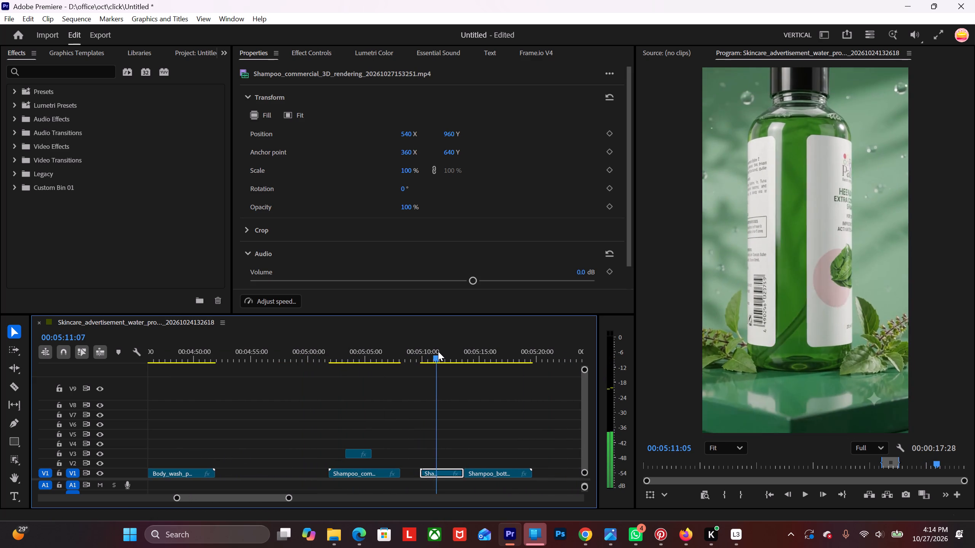
drag(438, 351, 494, 347)
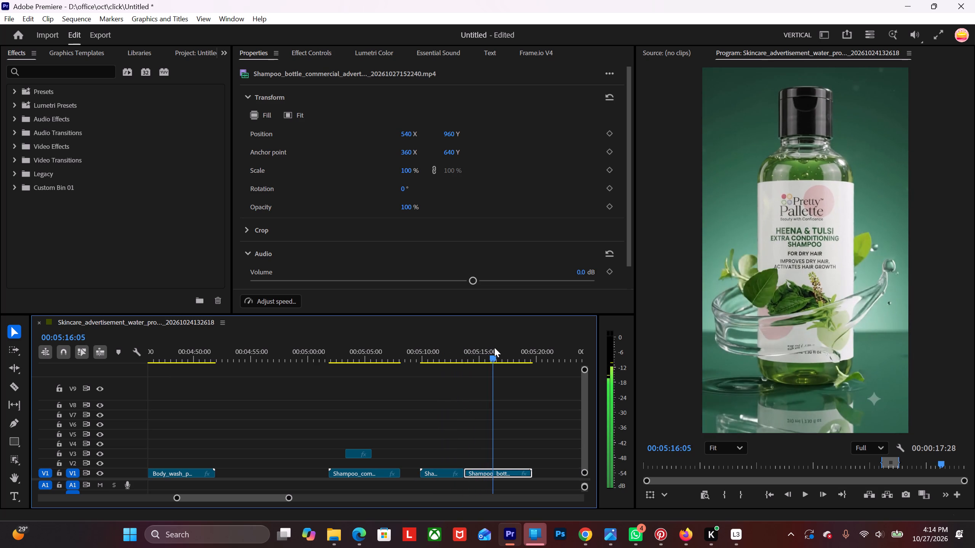
drag(494, 347, 472, 360)
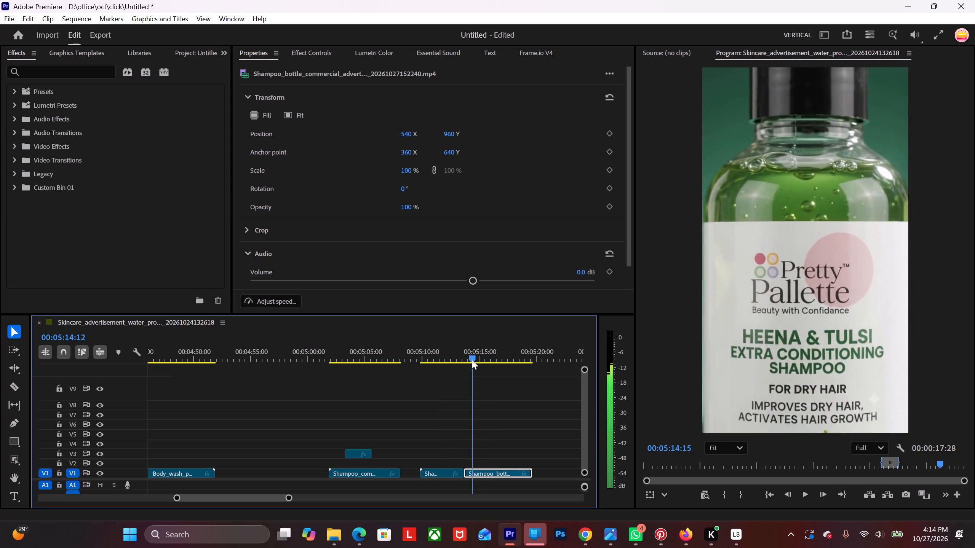
drag(472, 360, 483, 374)
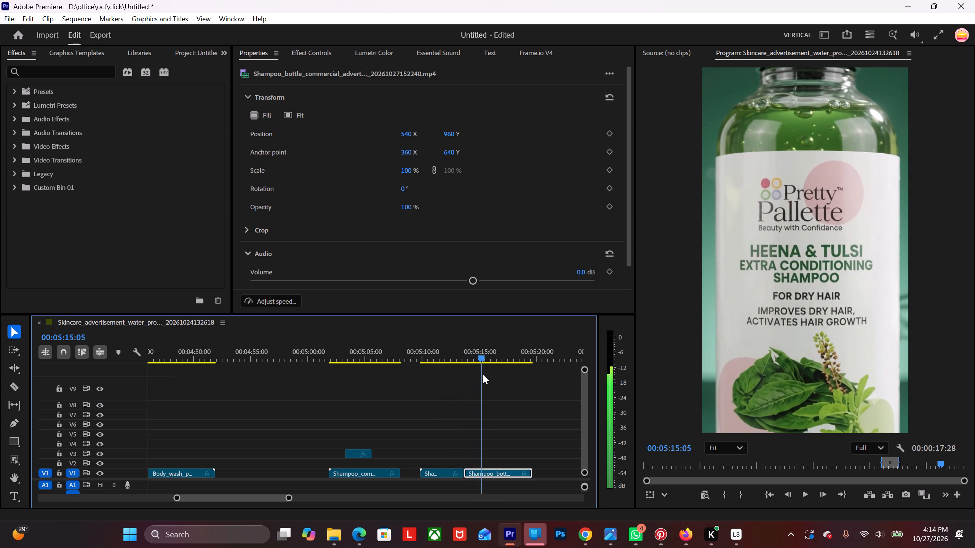
drag(483, 374, 490, 372)
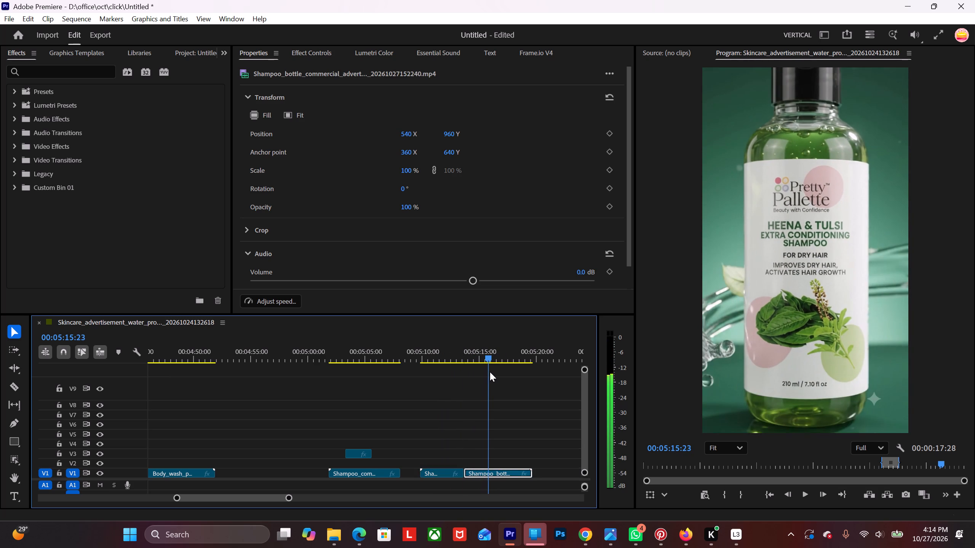
drag(490, 372, 524, 365)
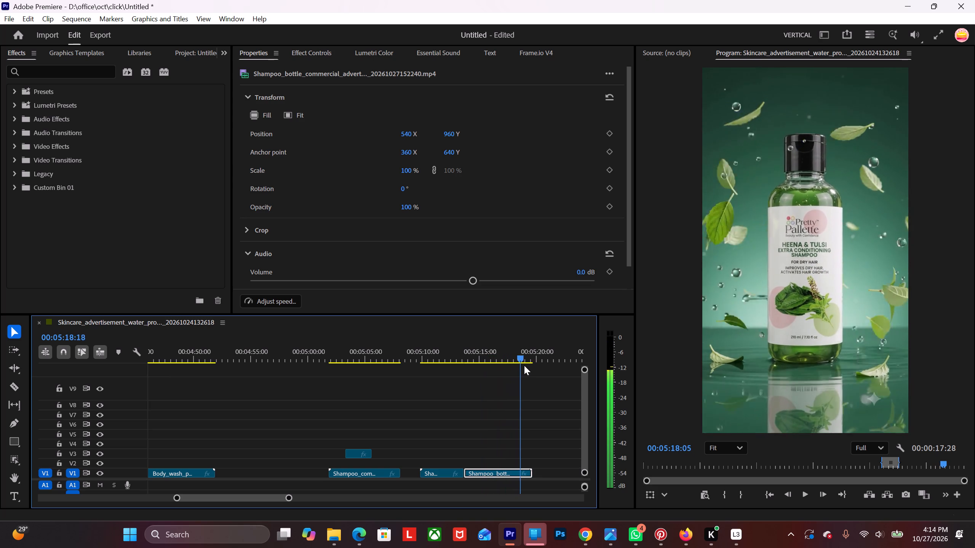
drag(524, 365, 430, 414)
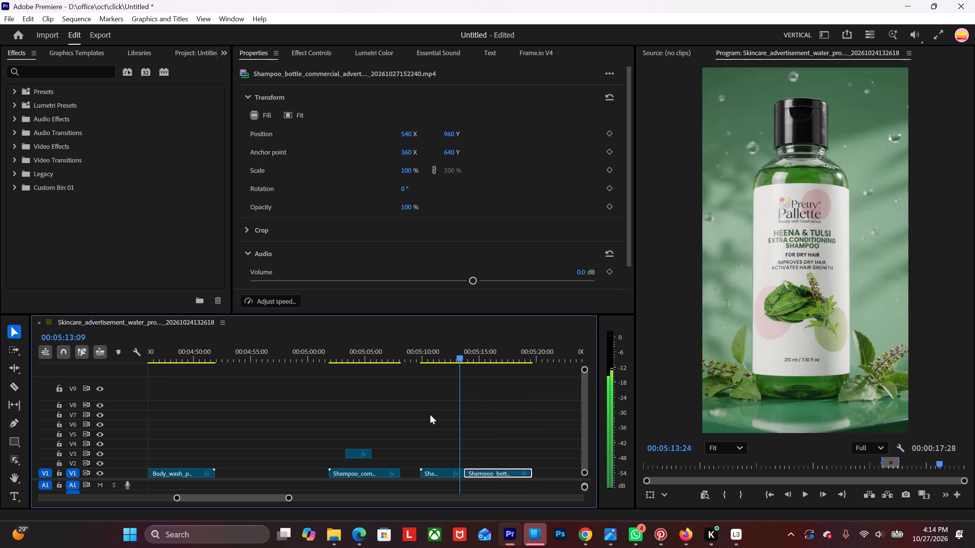
drag(430, 414, 468, 401)
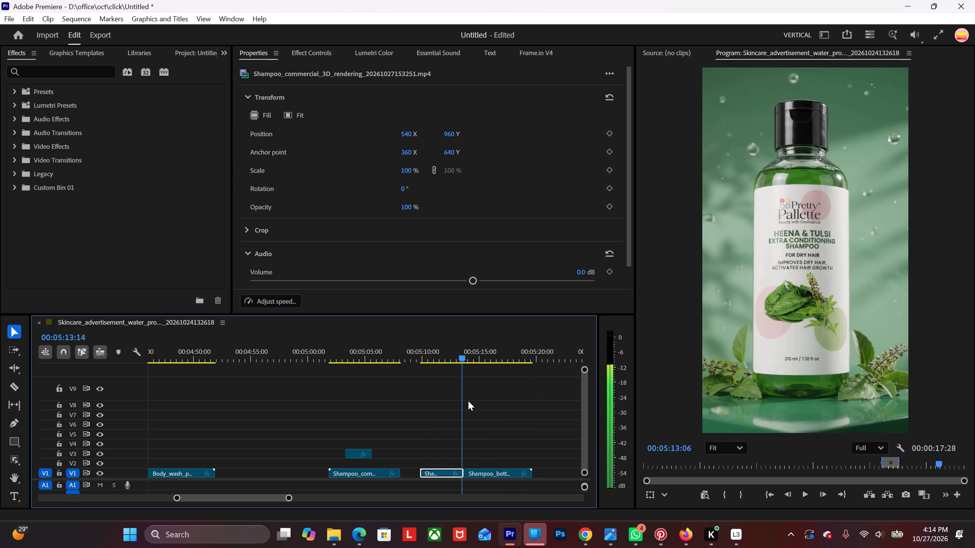
drag(468, 401, 451, 403)
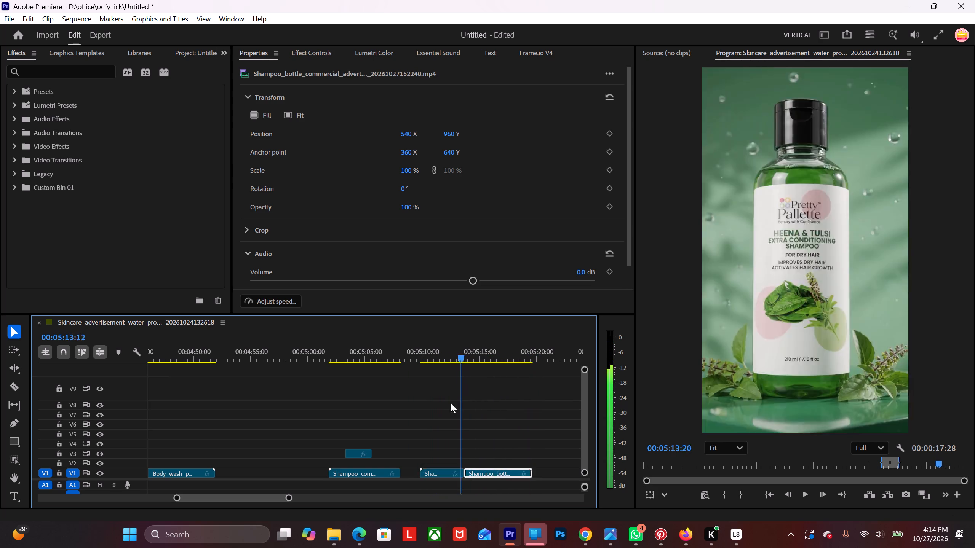
drag(451, 403, 352, 408)
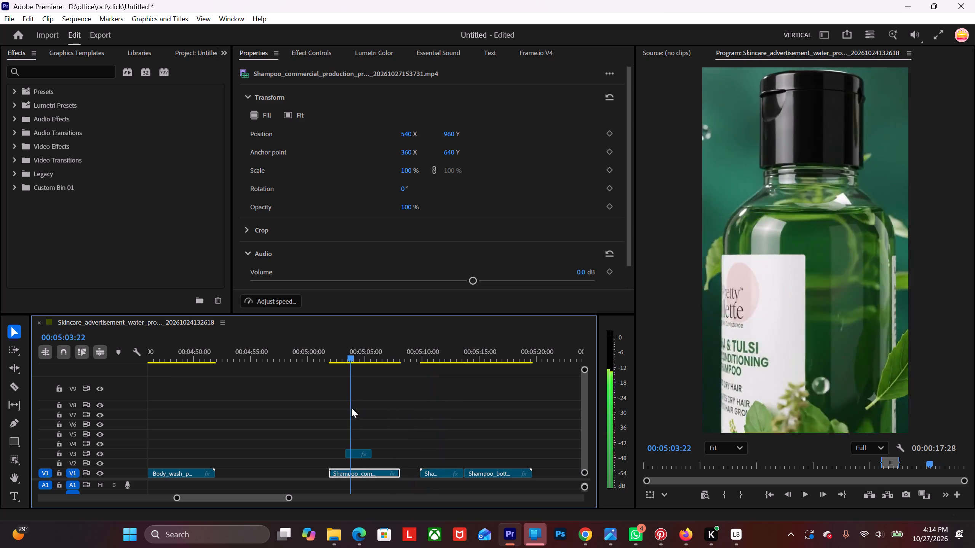
Play and scrub the start of the first shampoo clip to examine how the V3 close-up cuts in over the falling bottle.
drag(352, 408, 337, 410)
key(space)
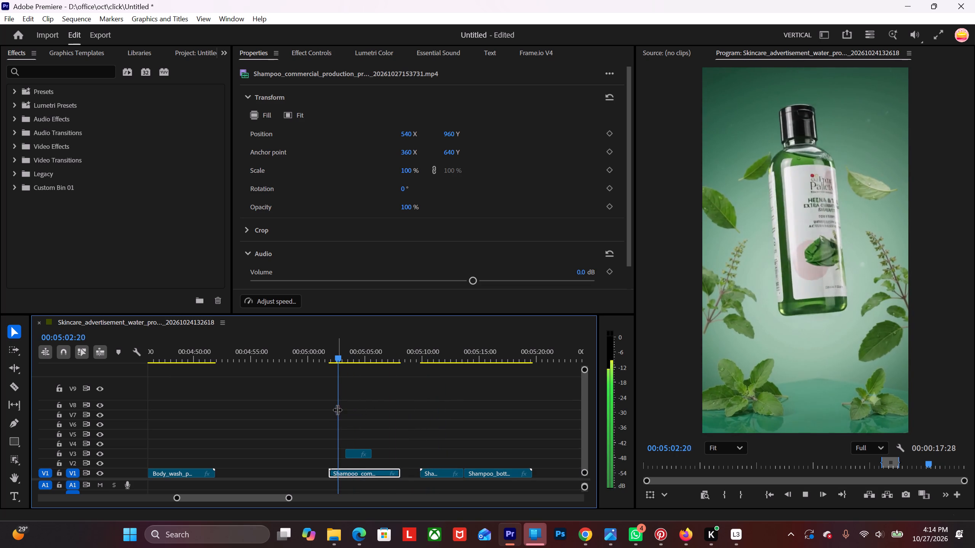
key(space)
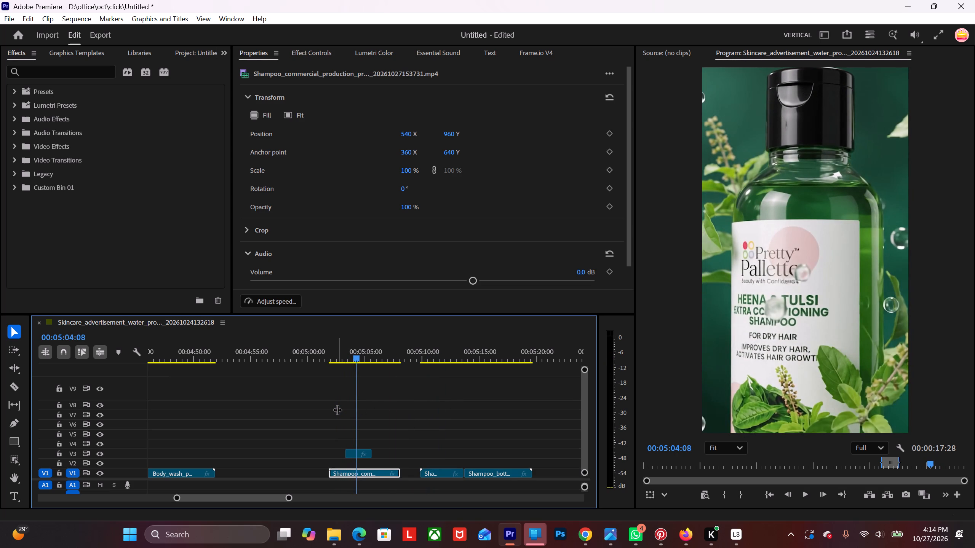
drag(359, 359, 344, 370)
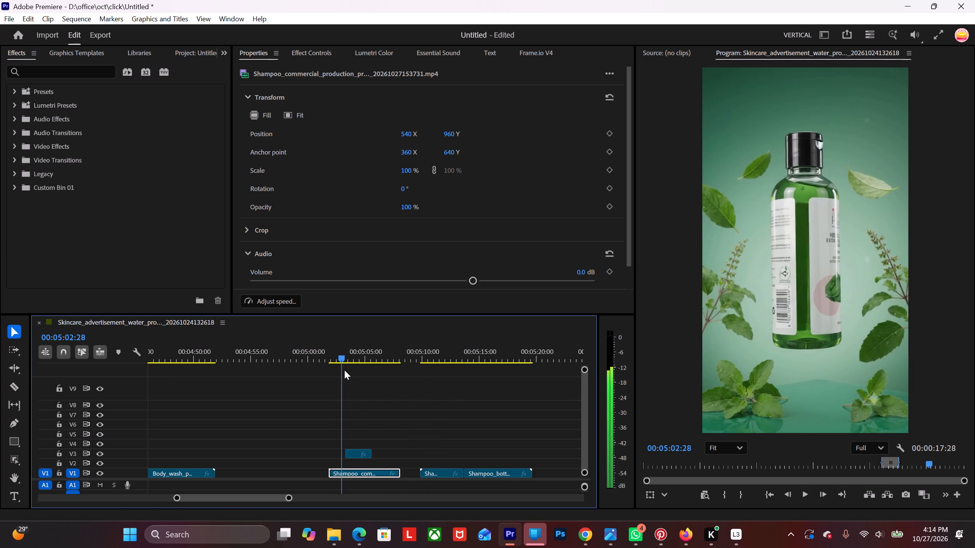
drag(344, 370, 331, 378)
key(space)
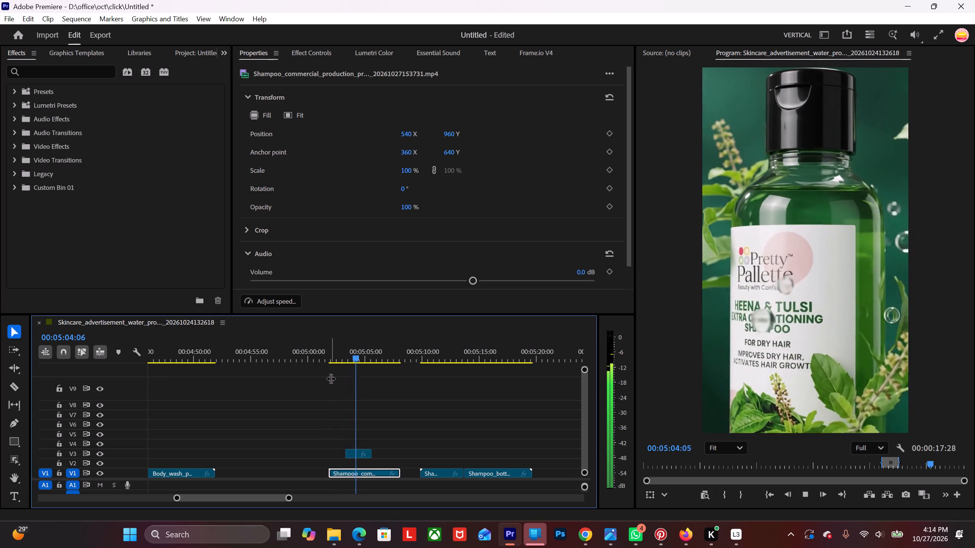
key(space)
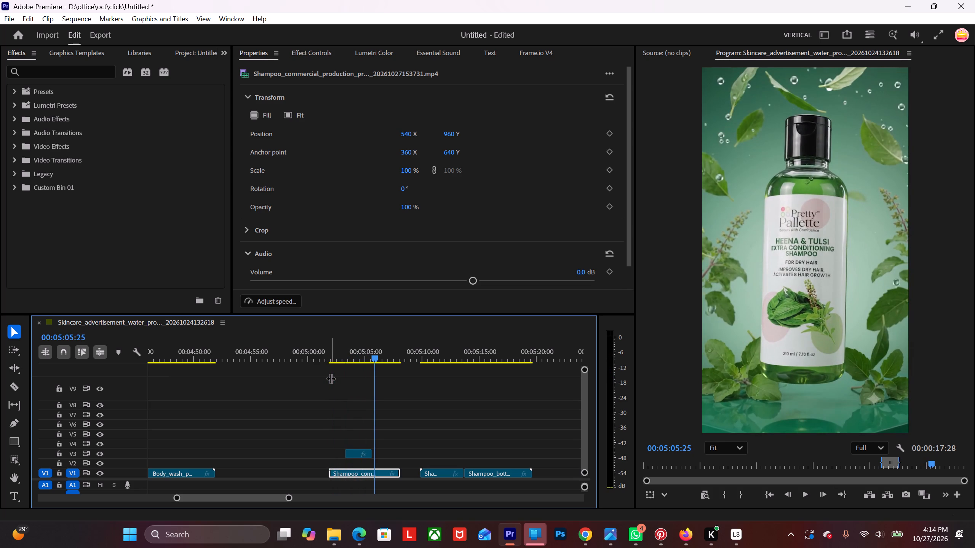
drag(372, 355, 345, 390)
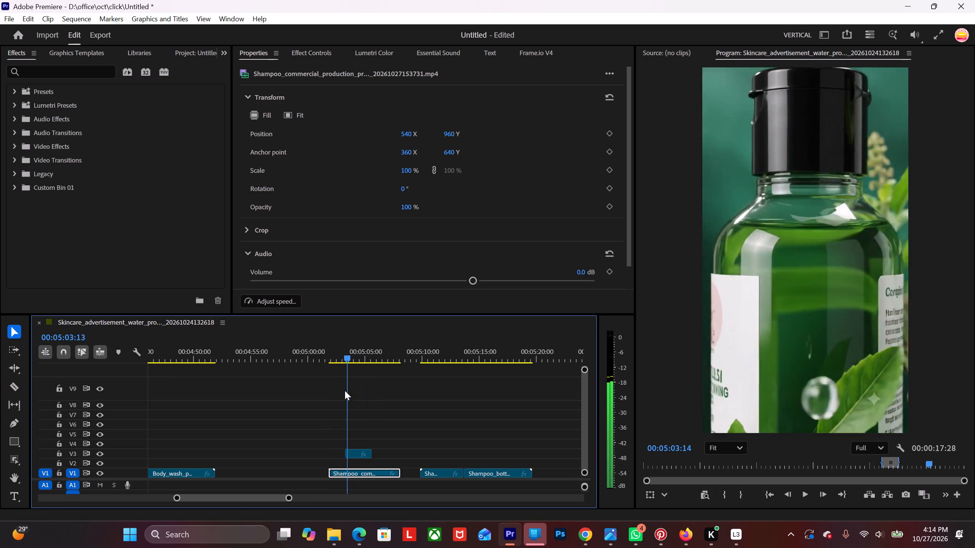
drag(345, 390, 343, 403)
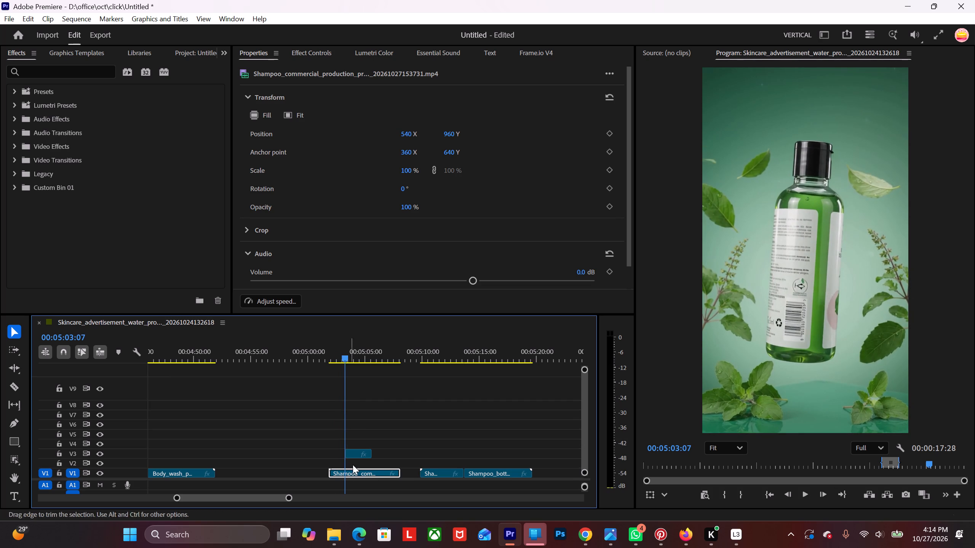
Move the label close-up section from V3 to V1, into the gap before the first shampoo clip, starting at about 00:04:59.
drag(351, 456, 299, 457)
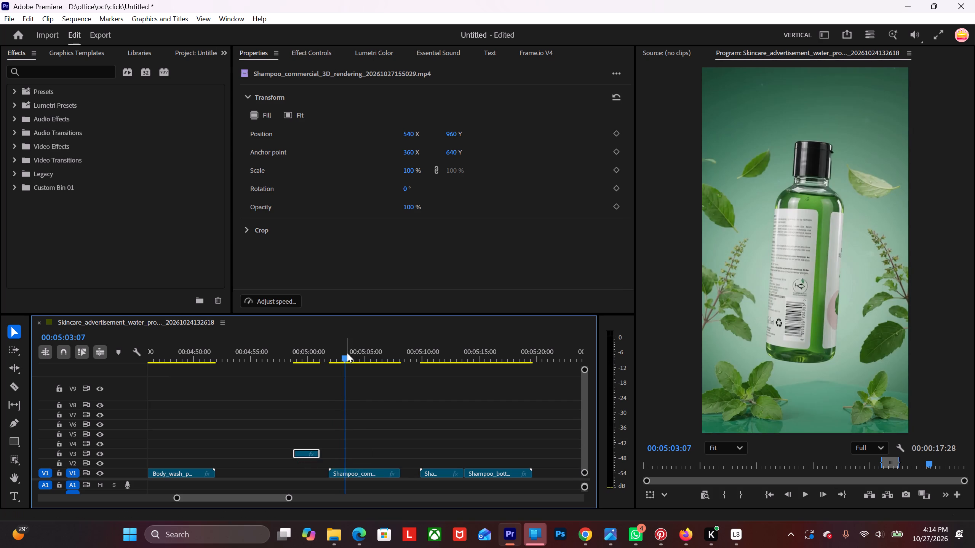
drag(347, 353, 360, 359)
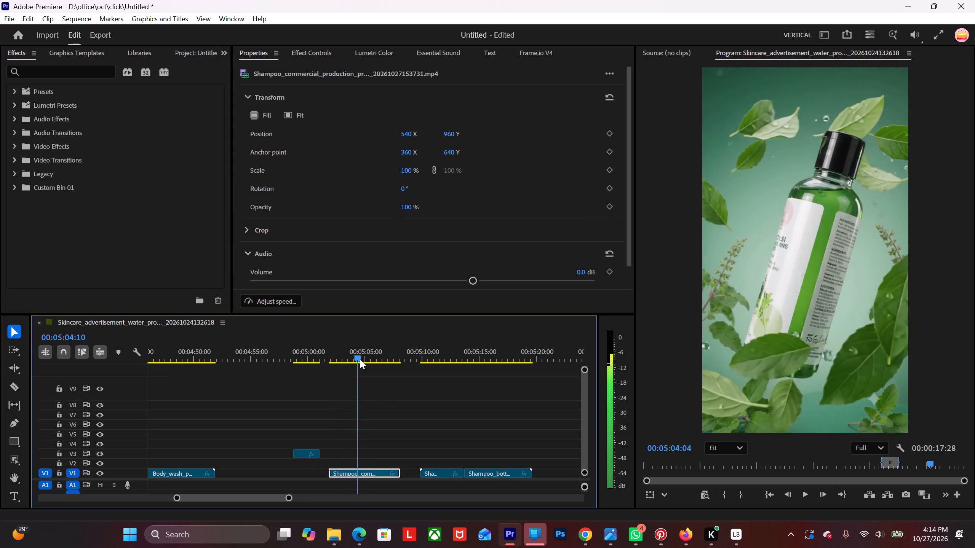
drag(360, 359, 387, 355)
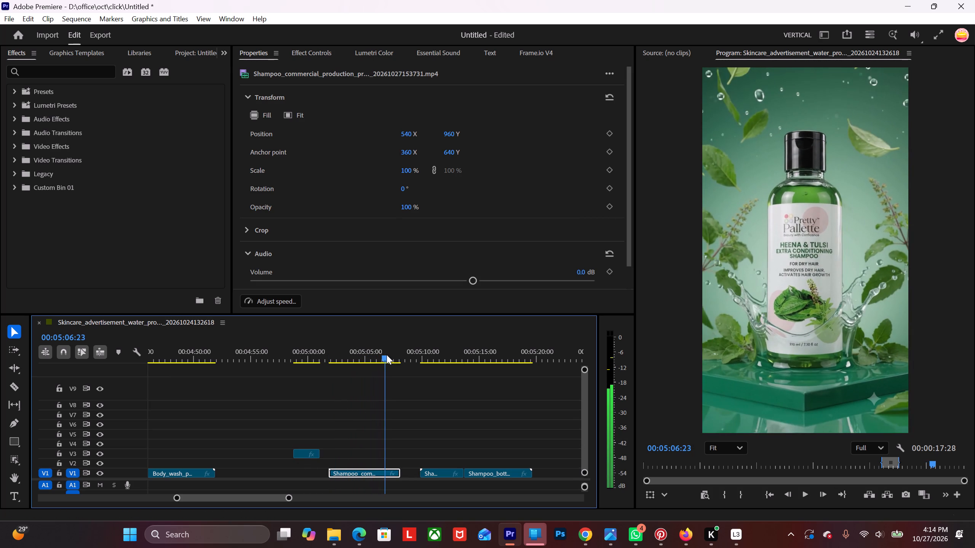
drag(387, 355, 354, 399)
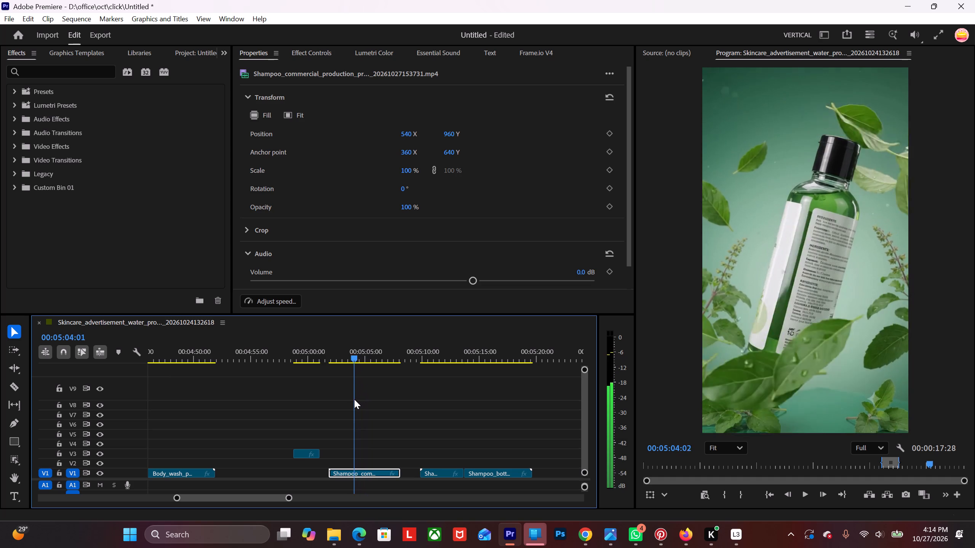
drag(354, 399, 357, 417)
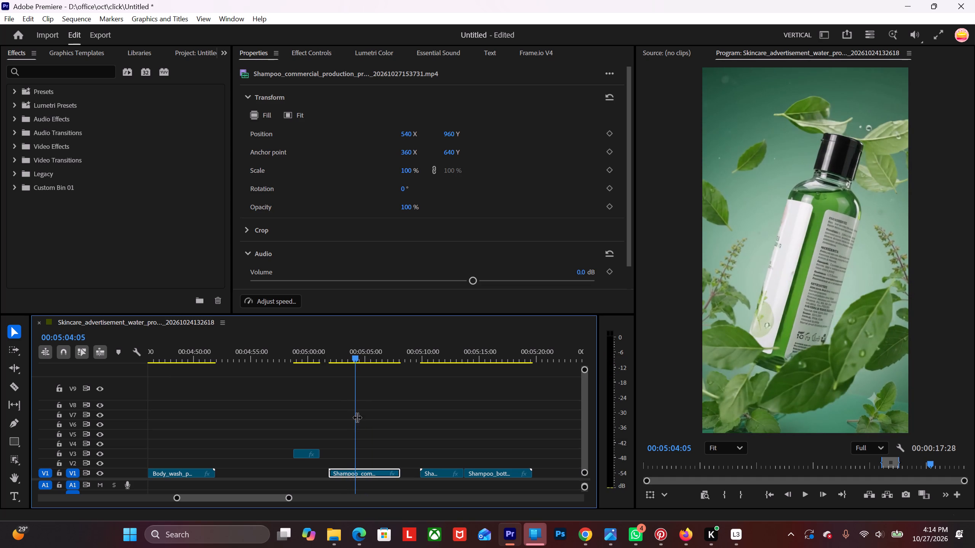
drag(302, 457, 304, 464)
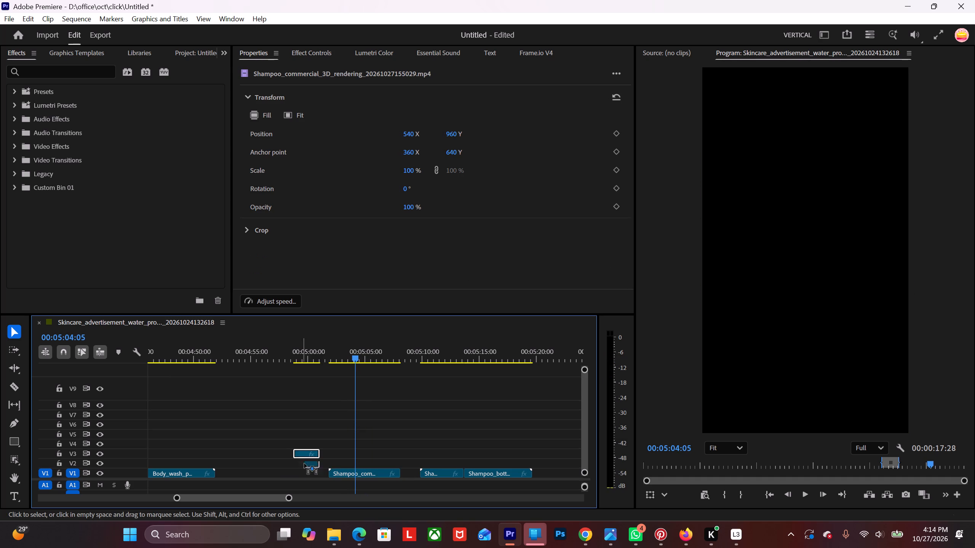
drag(304, 464, 307, 472)
Review the close-up section on V1 and trim its end back to 00:05:00:06, where the full label is readable.
drag(355, 359, 339, 370)
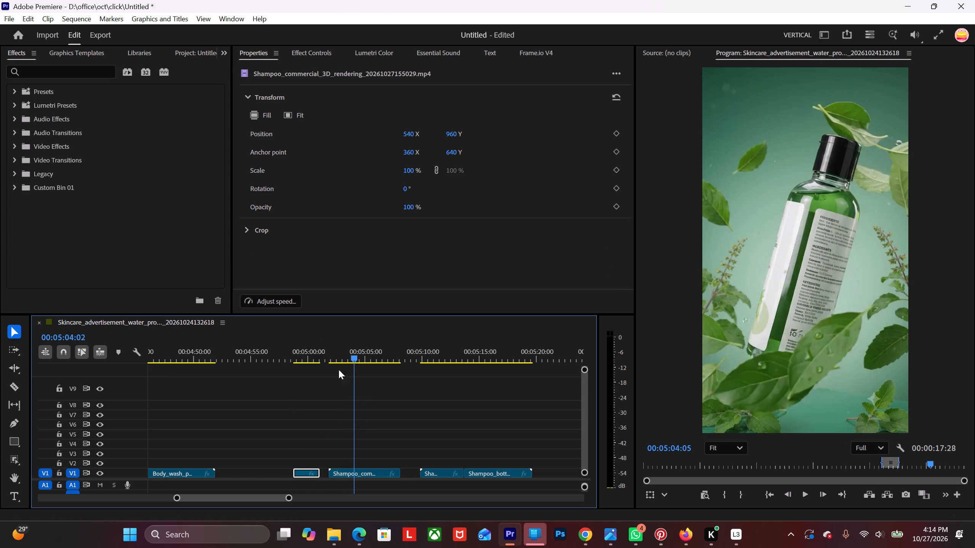
drag(339, 370, 302, 397)
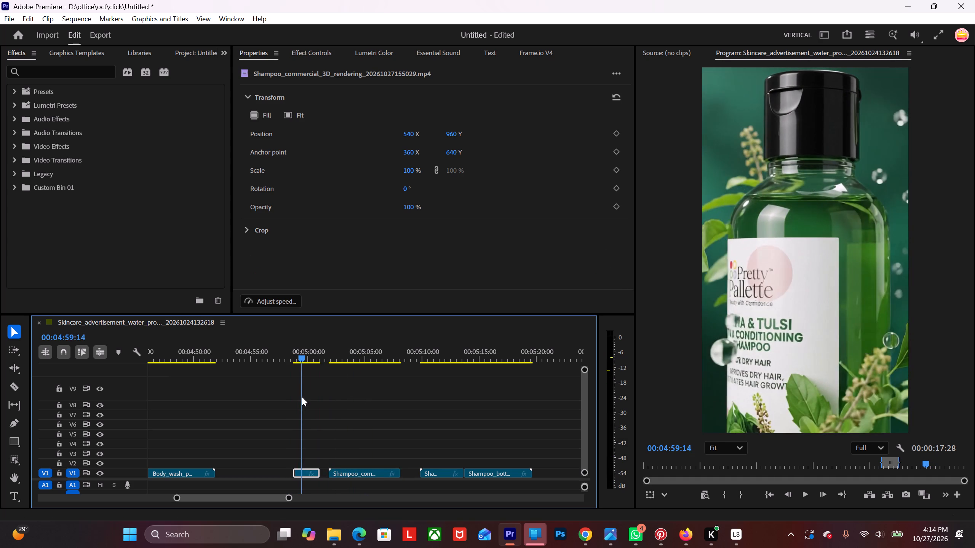
drag(302, 397, 306, 391)
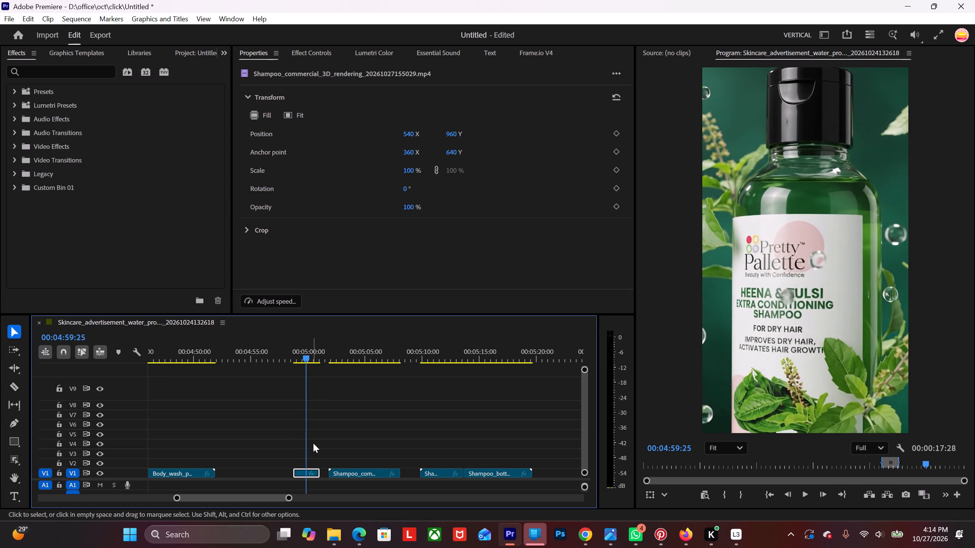
alt+scroll(313, 444, up, 9)
key(space)
key(space)
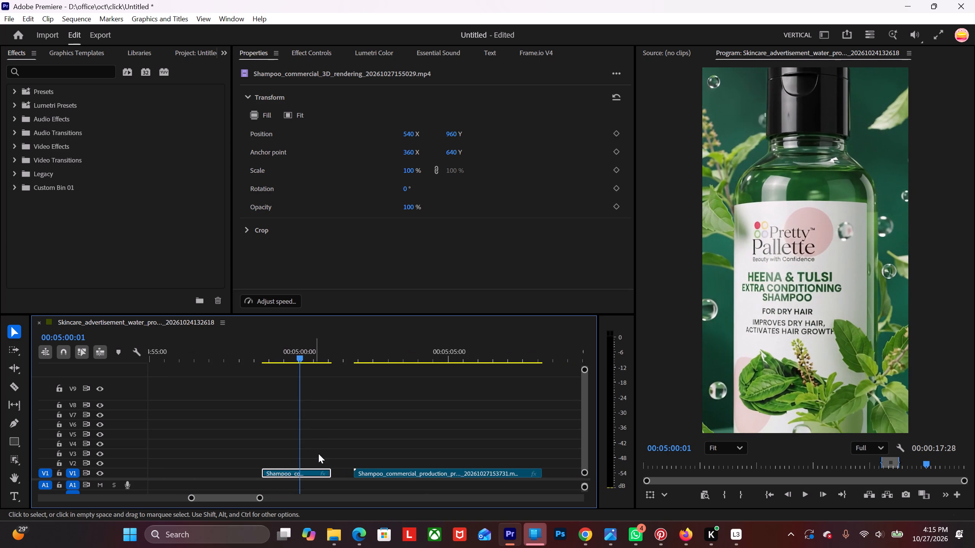
key(space)
key(space)
drag(332, 472, 331, 472)
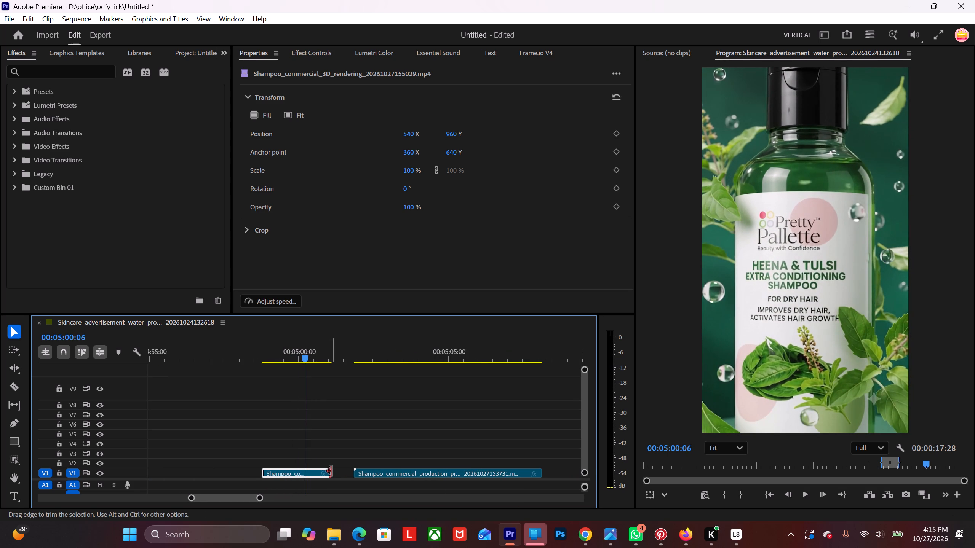
drag(331, 472, 305, 472)
Move the first shampoo clip earlier on V1, nearer the close-up section, starting at about 00:05:00:23.
drag(374, 474, 355, 476)
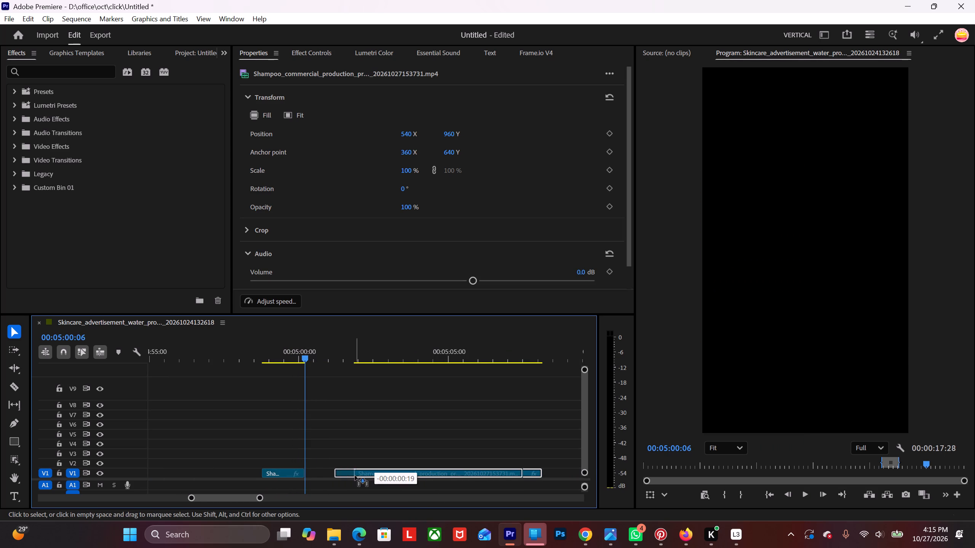
drag(355, 476, 343, 476)
Trim the start of the first shampoo clip to 00:05:02:20, cutting off the shot of the bottle dropping in.
drag(303, 357, 332, 357)
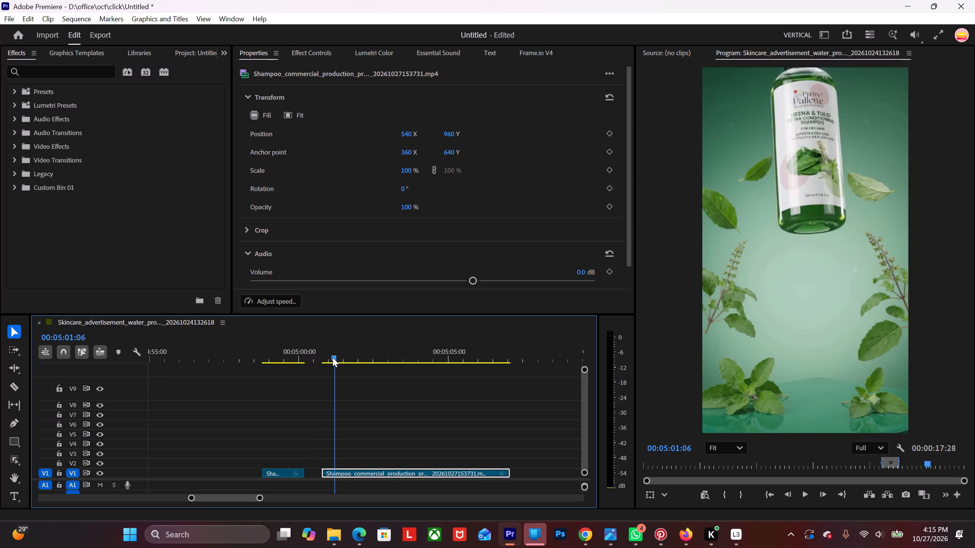
drag(332, 357, 377, 355)
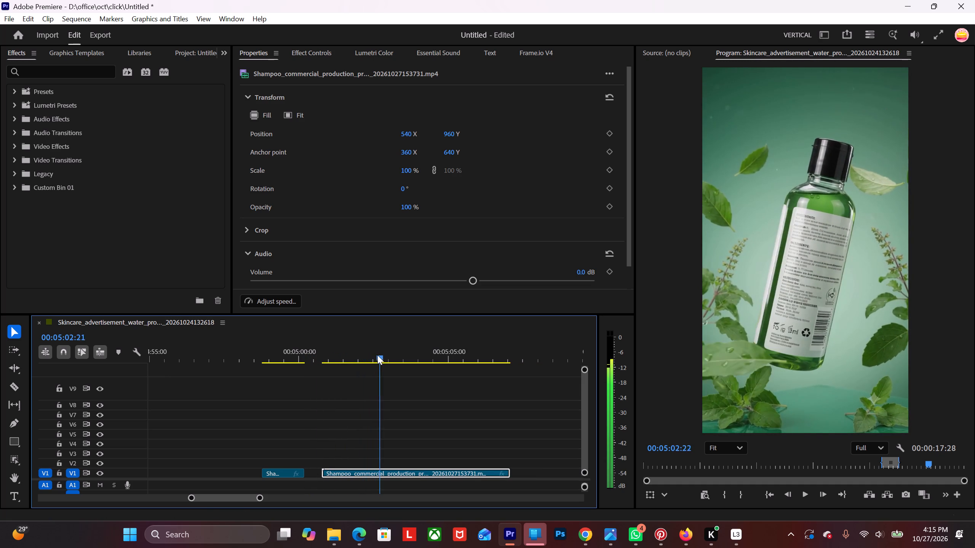
drag(377, 355, 377, 355)
drag(326, 470, 355, 468)
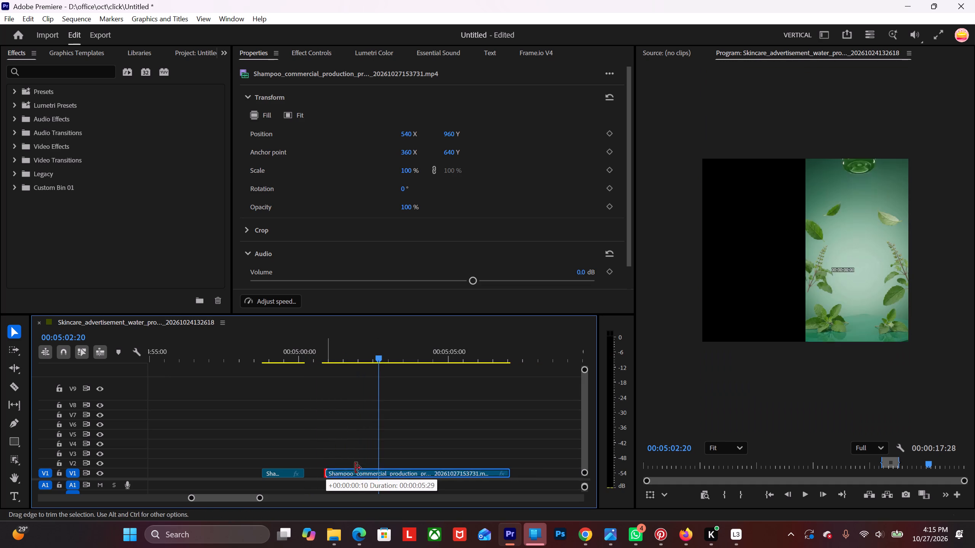
drag(355, 468, 385, 466)
Move the trimmed first shampoo clip earlier on V1 so it starts directly at the end of the label close-up section.
drag(391, 470, 328, 472)
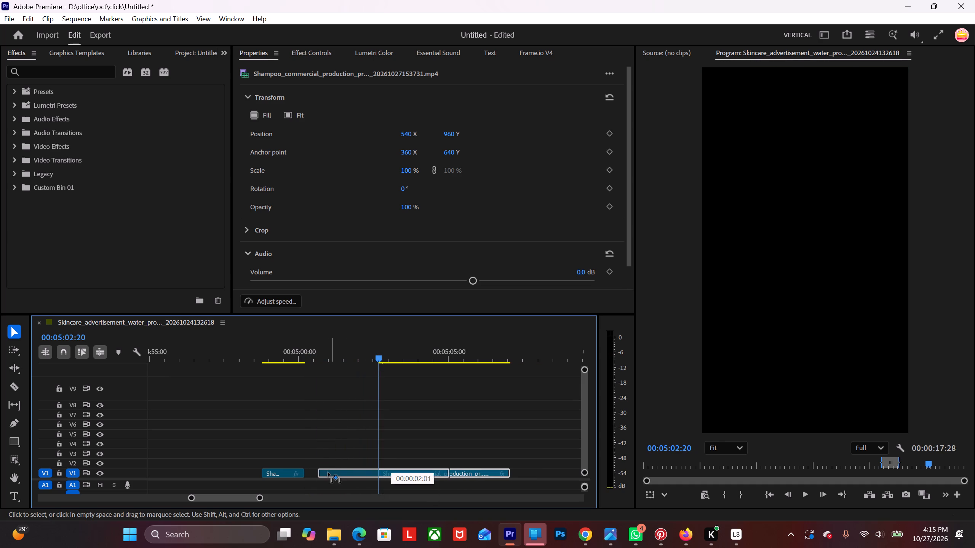
drag(328, 472, 318, 472)
Review the cut from the label close-up into the first shampoo clip on V1, checking the clip through to its end.
drag(371, 356, 269, 419)
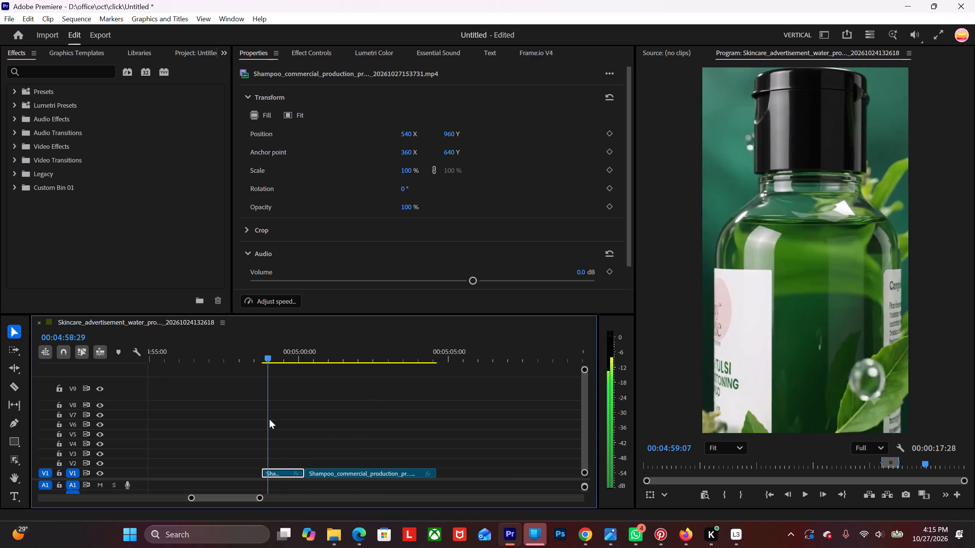
drag(269, 419, 364, 398)
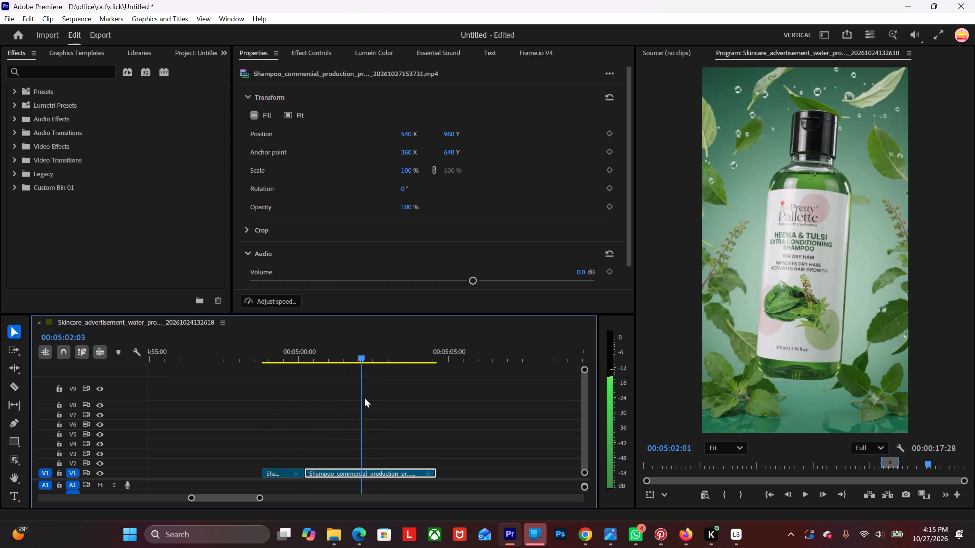
drag(364, 398, 382, 393)
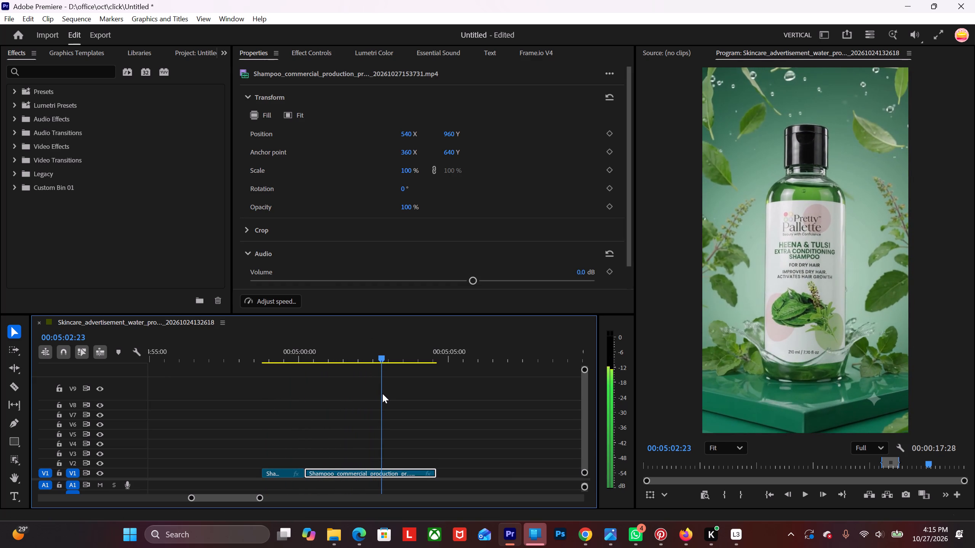
drag(382, 393, 403, 391)
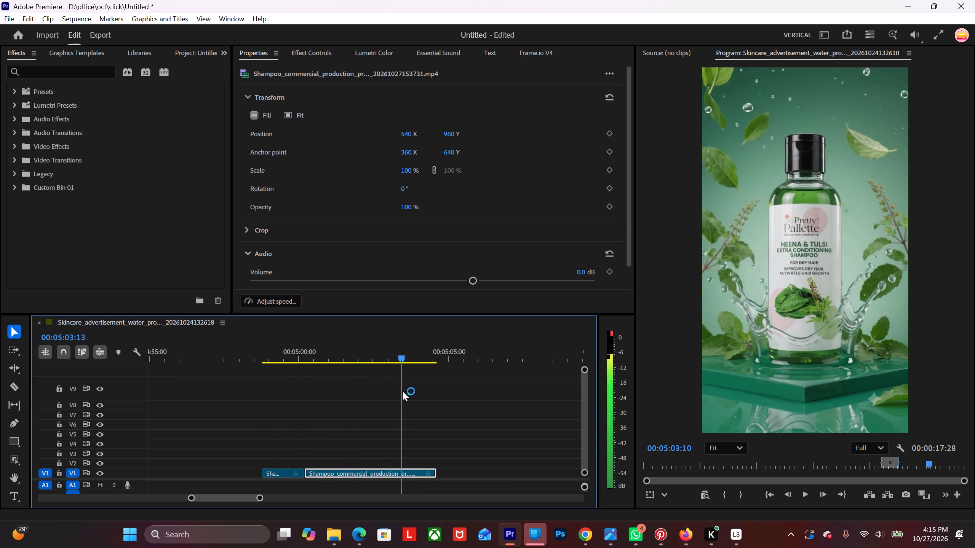
drag(403, 391, 427, 388)
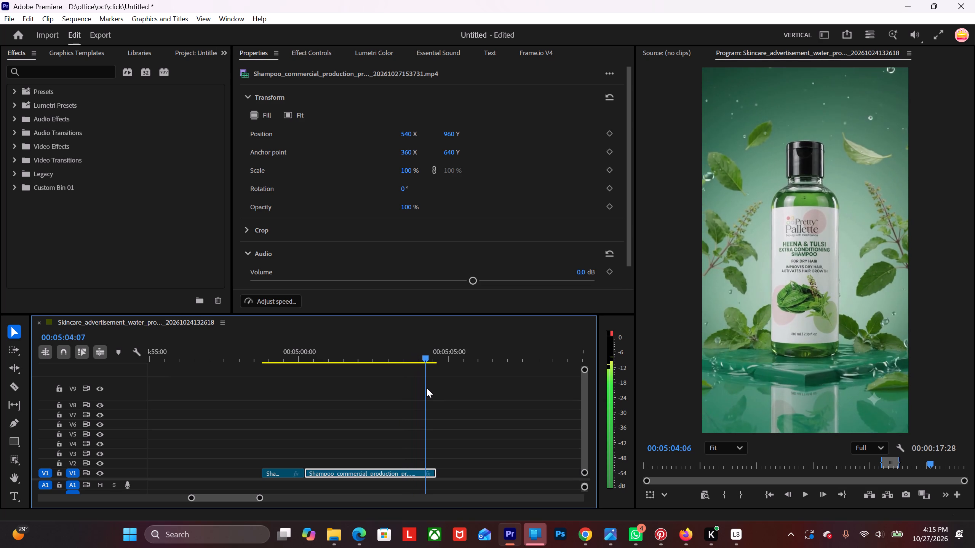
drag(427, 388, 426, 393)
drag(426, 393, 428, 393)
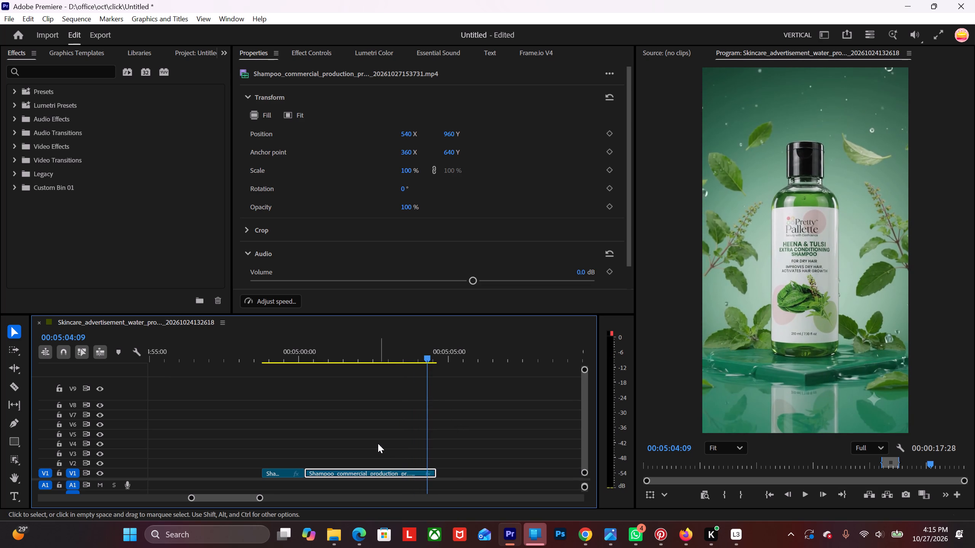
alt+scroll(376, 443, down, 8)
drag(303, 441, 334, 459)
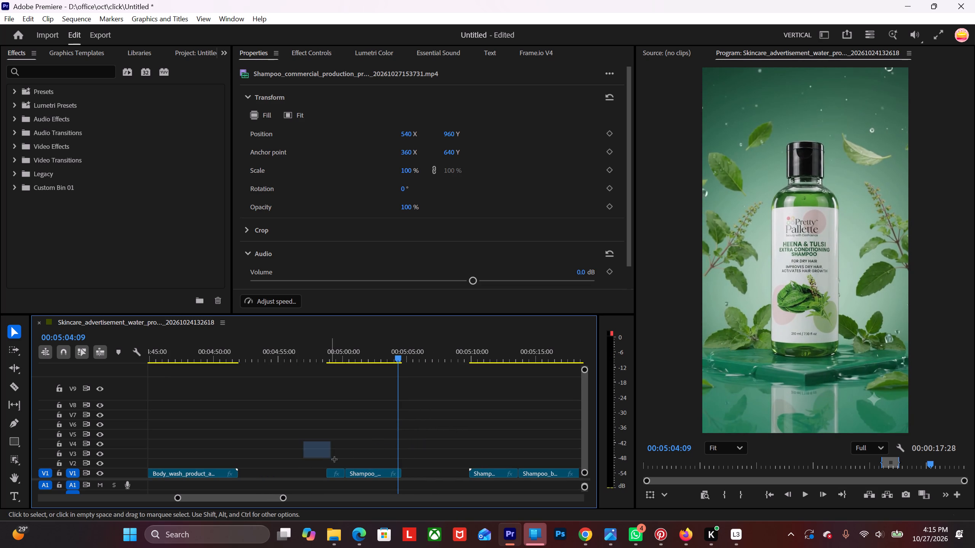
drag(334, 459, 344, 462)
drag(387, 357, 334, 381)
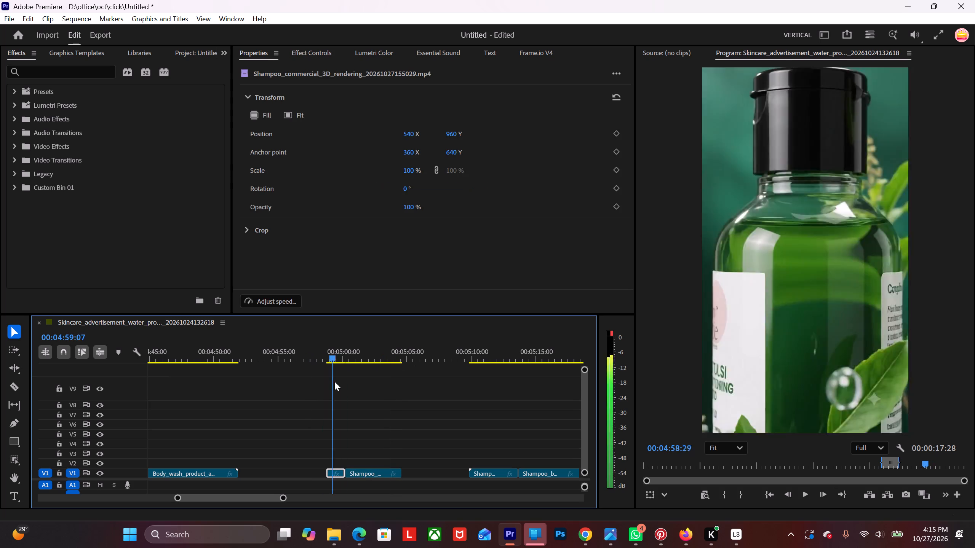
drag(334, 381, 336, 382)
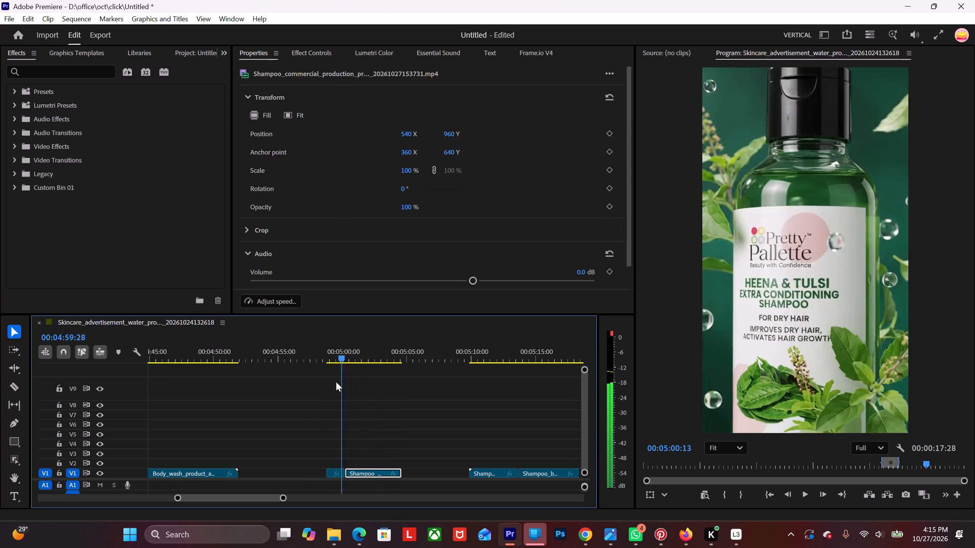
drag(336, 382, 324, 383)
key(space)
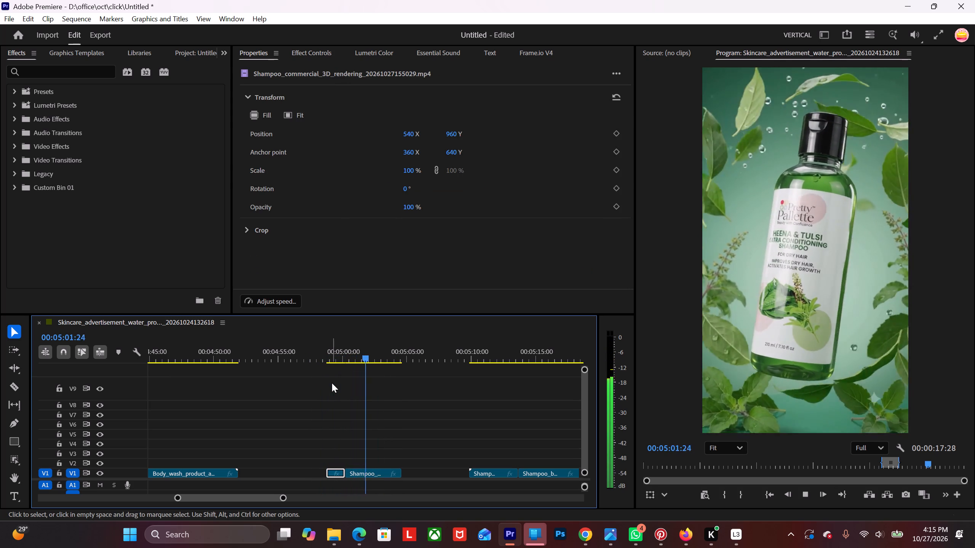
key(space)
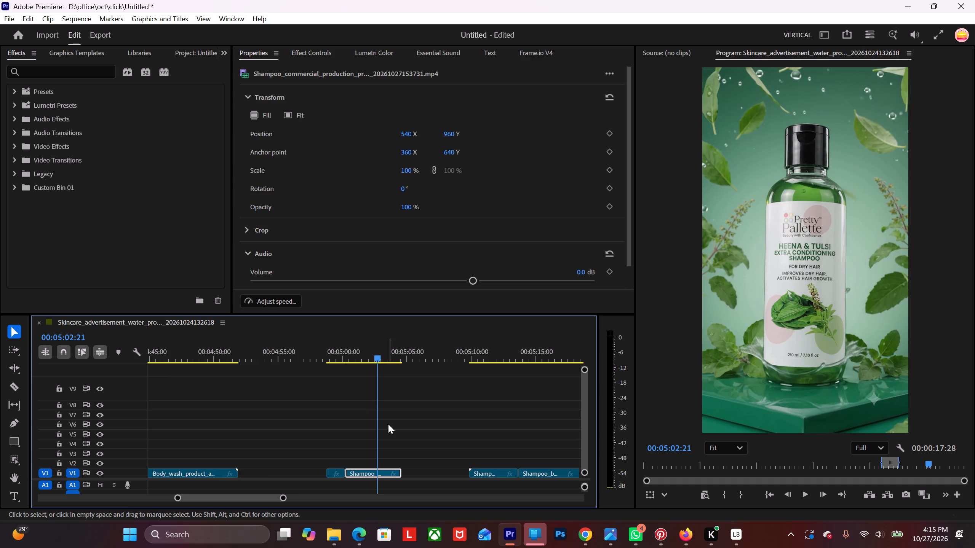
Preview the two shampoo clips after 00:05:09 and move the second, Shampoo_bottle_commercial, to V2, starting where the first shampoo clip ends.
alt+scroll(388, 424, down, 8)
drag(366, 351, 435, 373)
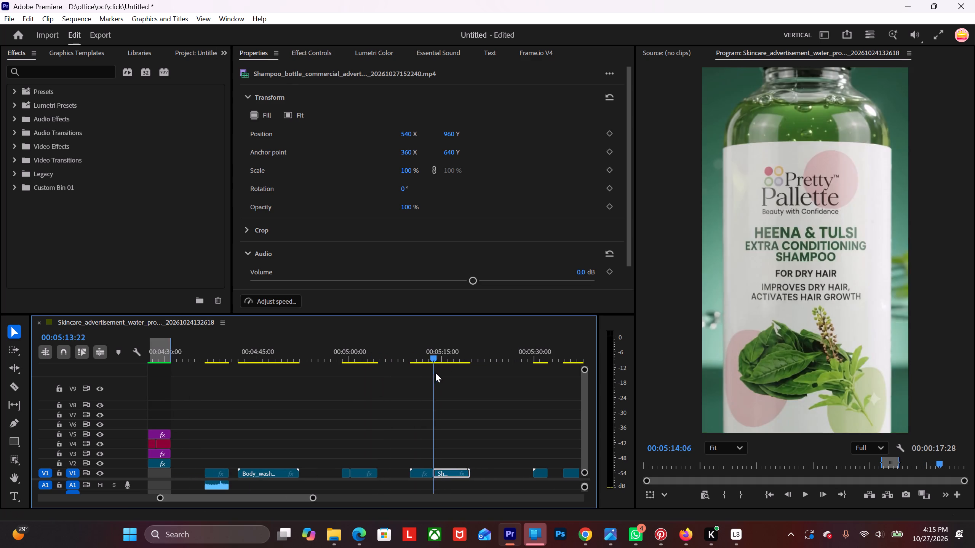
drag(435, 373, 406, 379)
key(space)
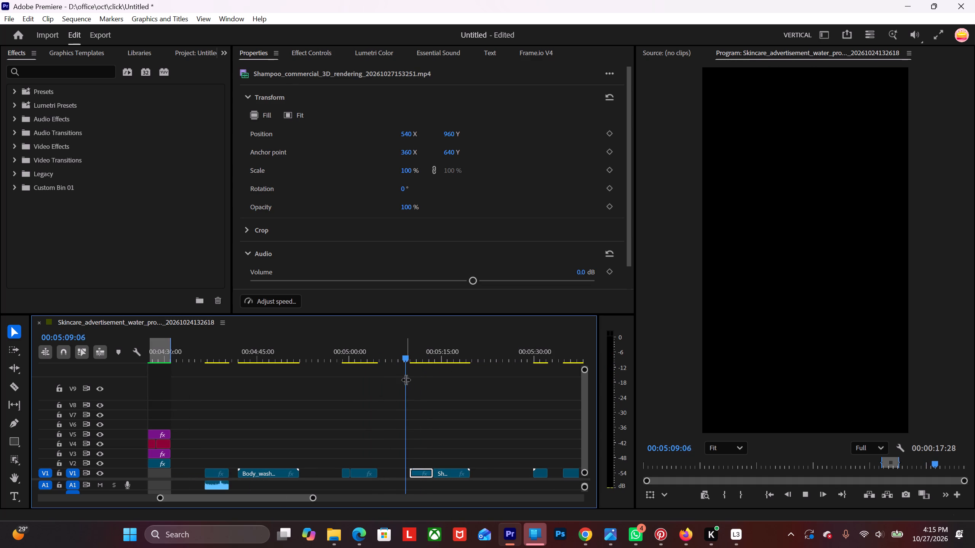
key(space)
key(space)
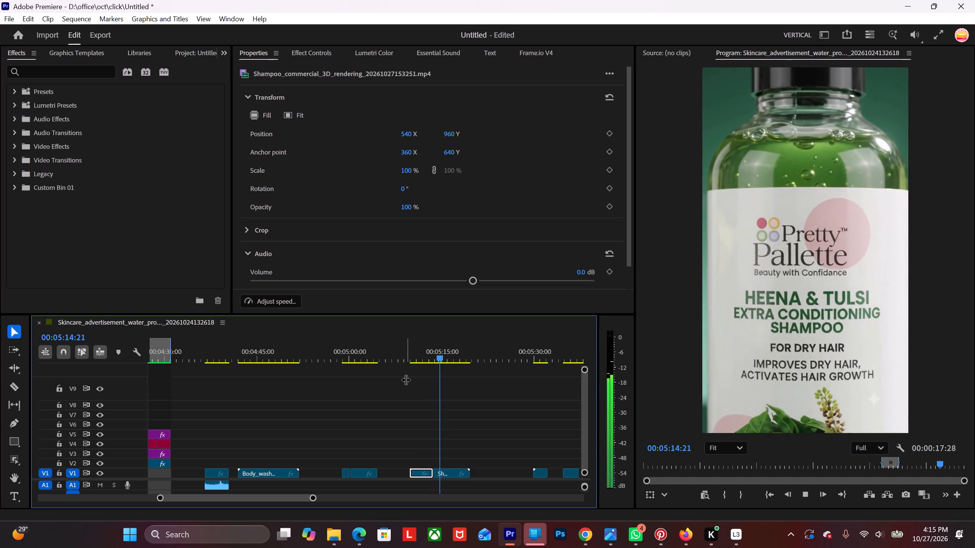
key(space)
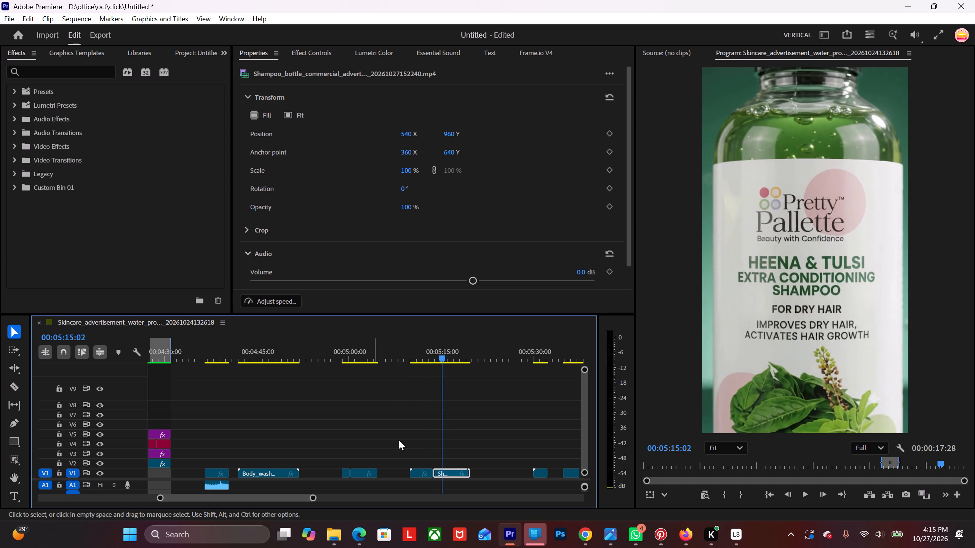
drag(446, 475, 392, 458)
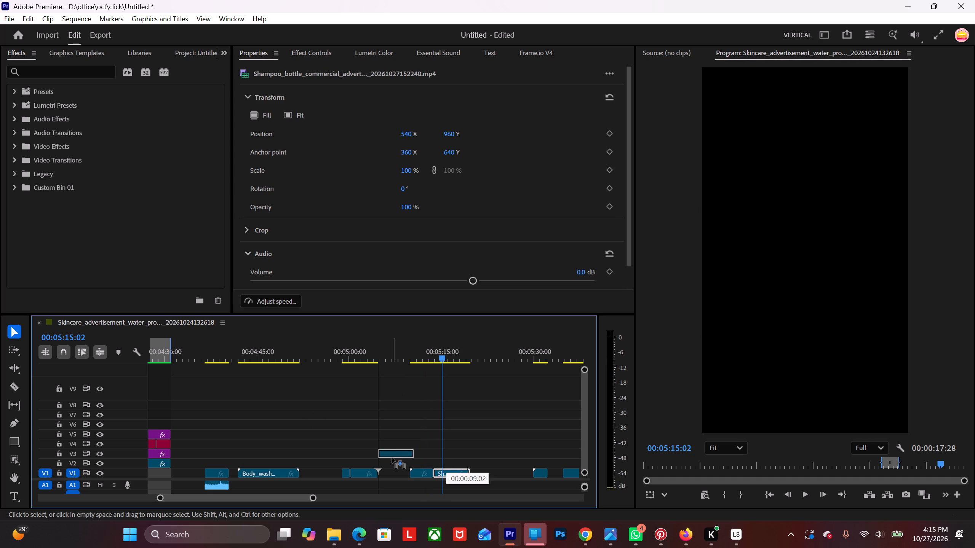
drag(392, 458, 393, 459)
Move the remaining Shampoo_commercial_3D_rendering clip later on V1, starting at about 00:05:17, clear of the bottle clip on V2.
drag(417, 477, 450, 476)
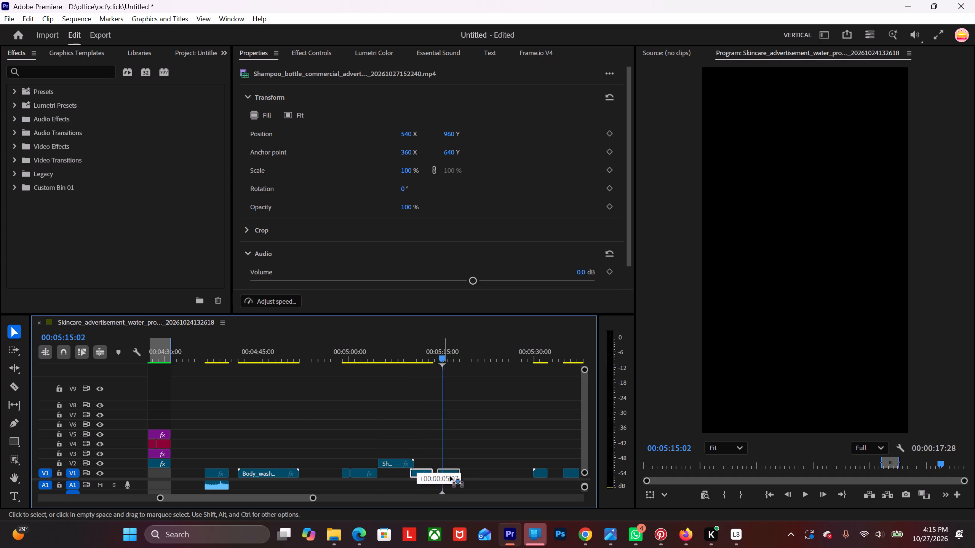
drag(450, 476, 461, 476)
Review the bottle clip on V2 and the transition into it from the first shampoo clip.
drag(440, 355, 375, 402)
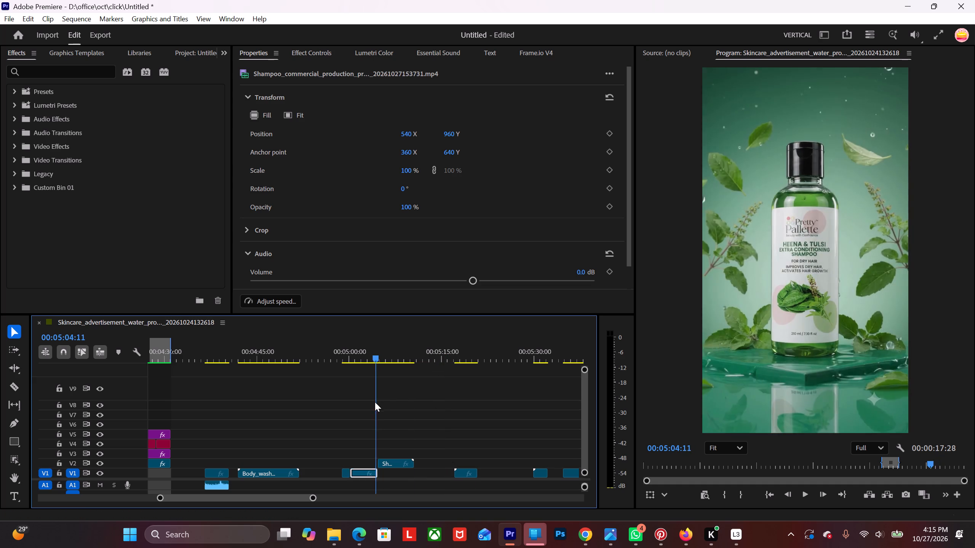
drag(375, 402, 398, 381)
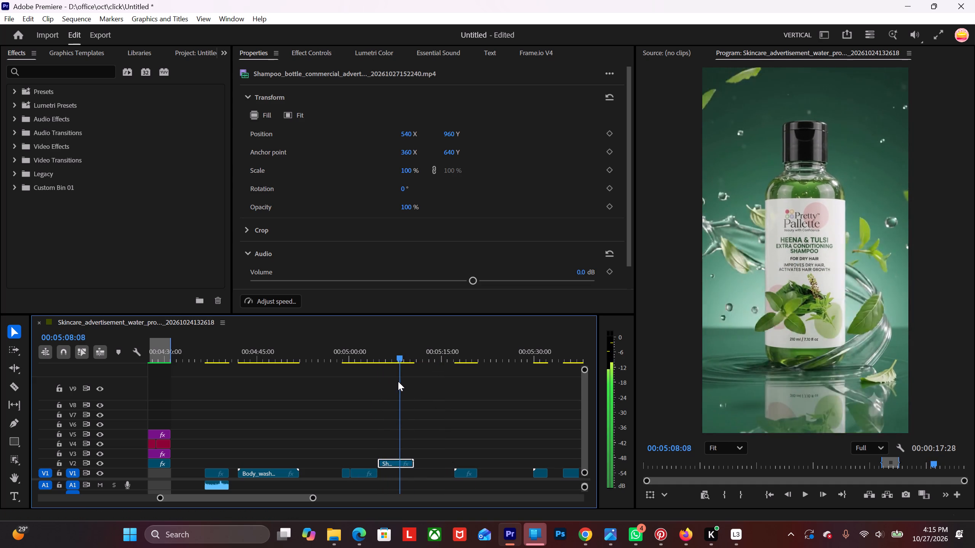
drag(398, 381, 381, 393)
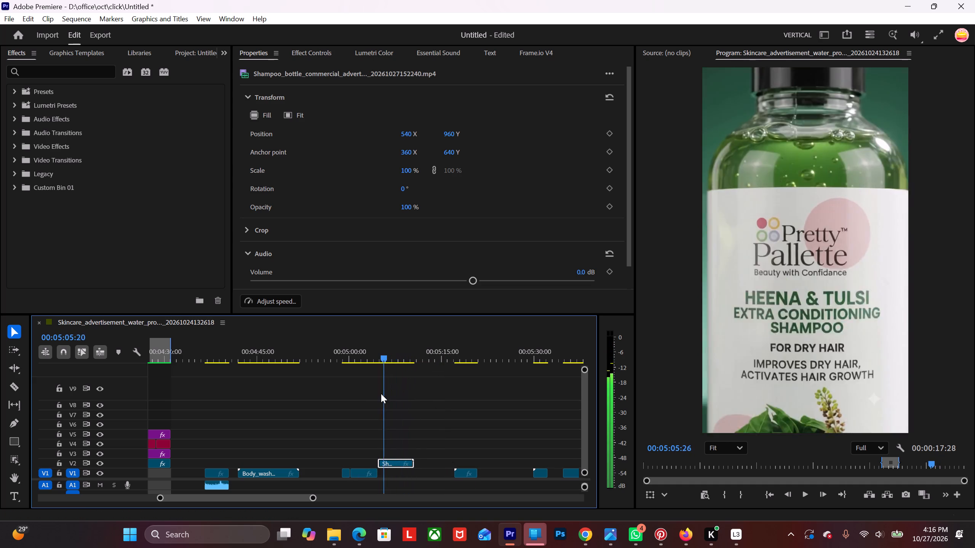
drag(381, 393, 386, 403)
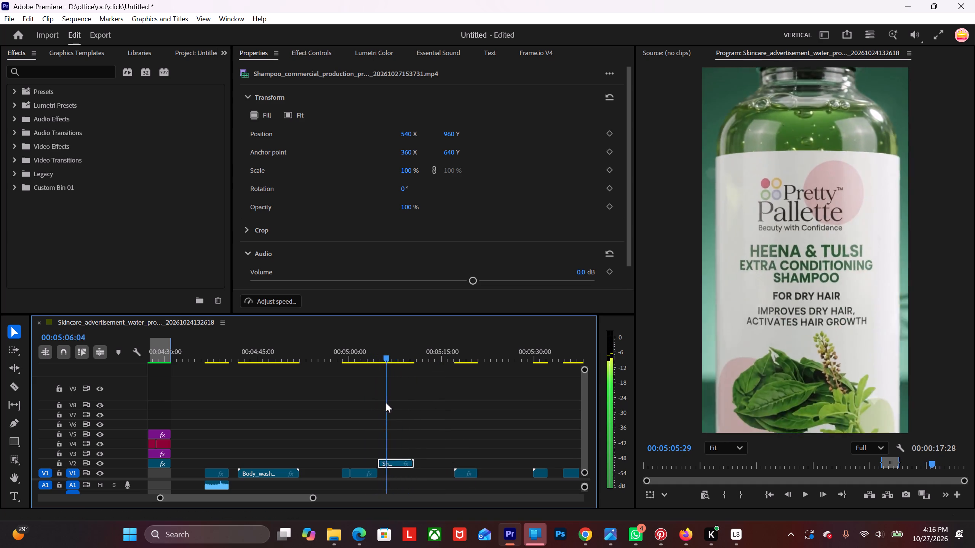
drag(386, 403, 390, 405)
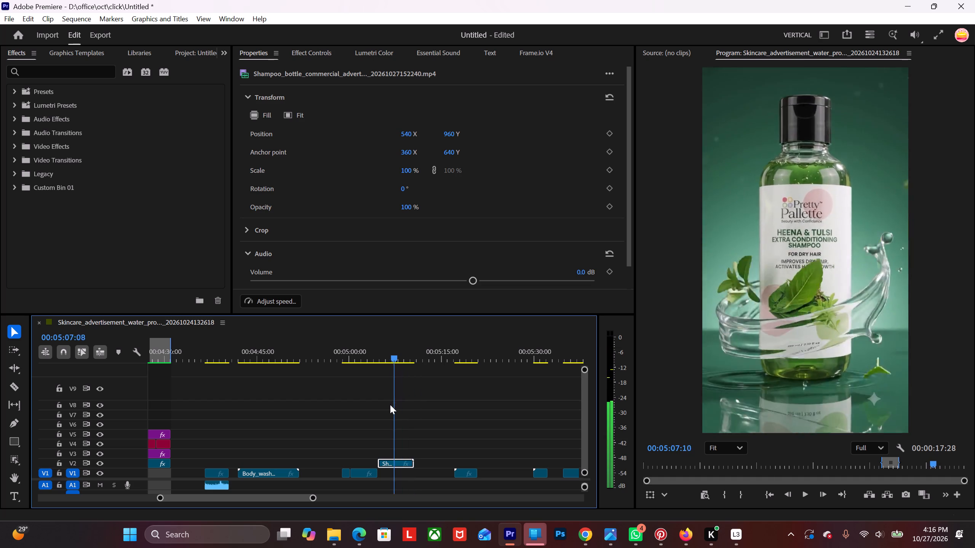
drag(390, 405, 376, 411)
key(space)
key(space)
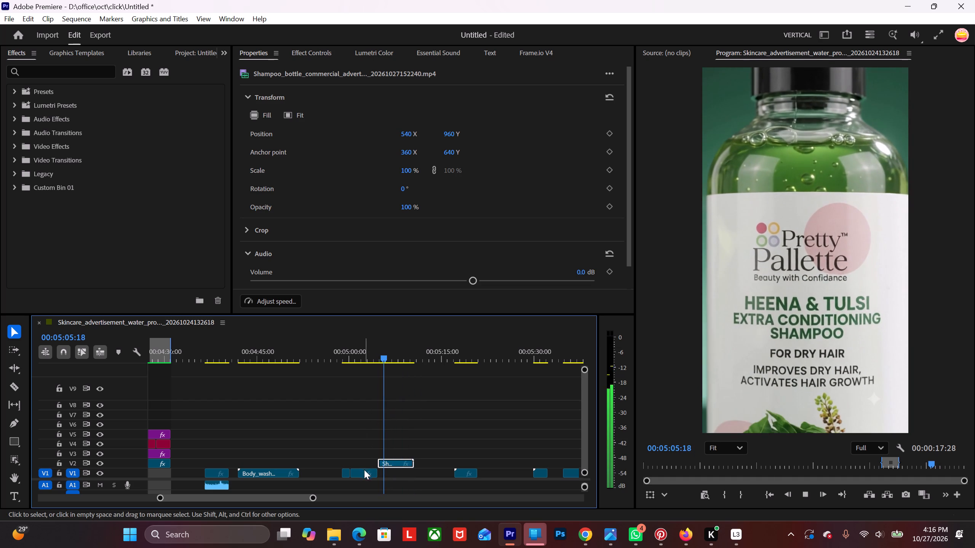
Review the assembled shots from the label close-up through the first shampoo clip to the bottle clip on V2.
drag(381, 355, 354, 385)
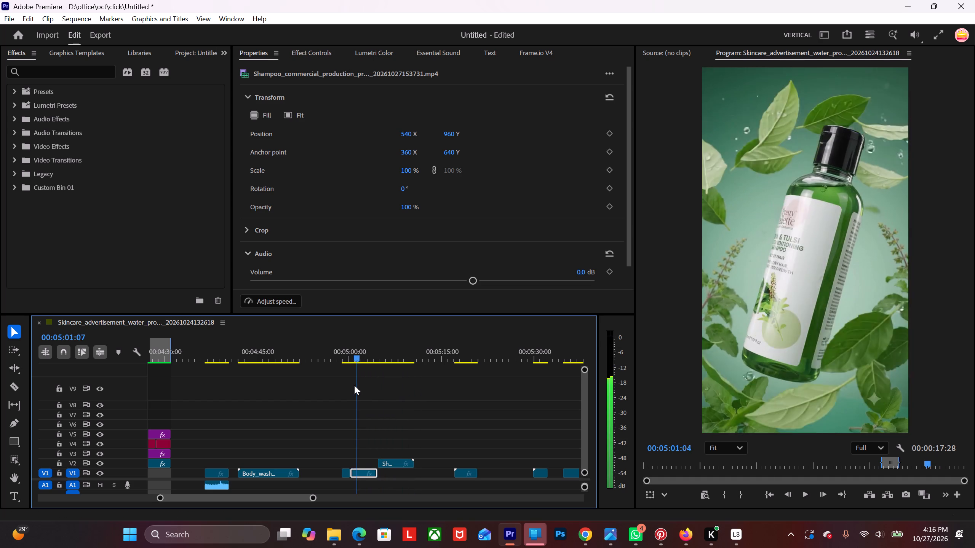
drag(354, 385, 356, 389)
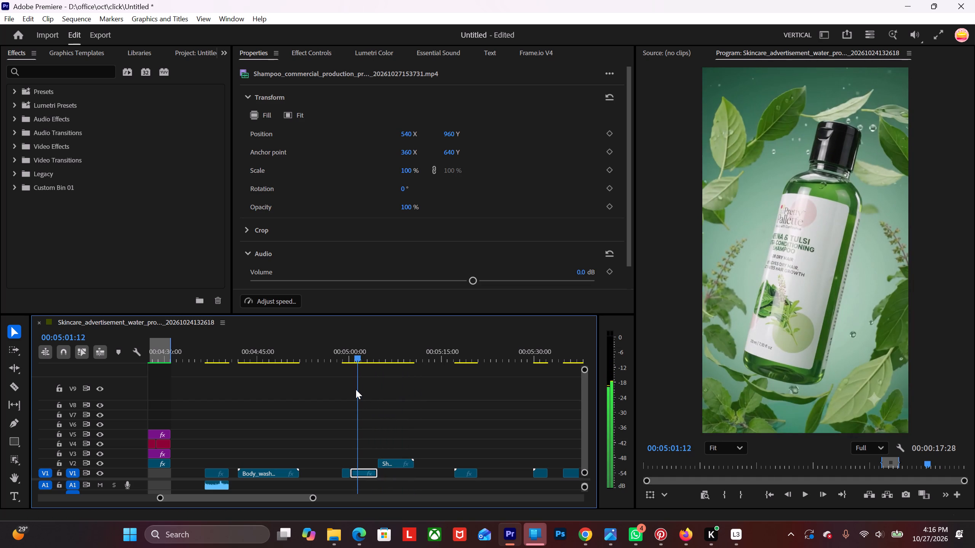
drag(356, 389, 343, 410)
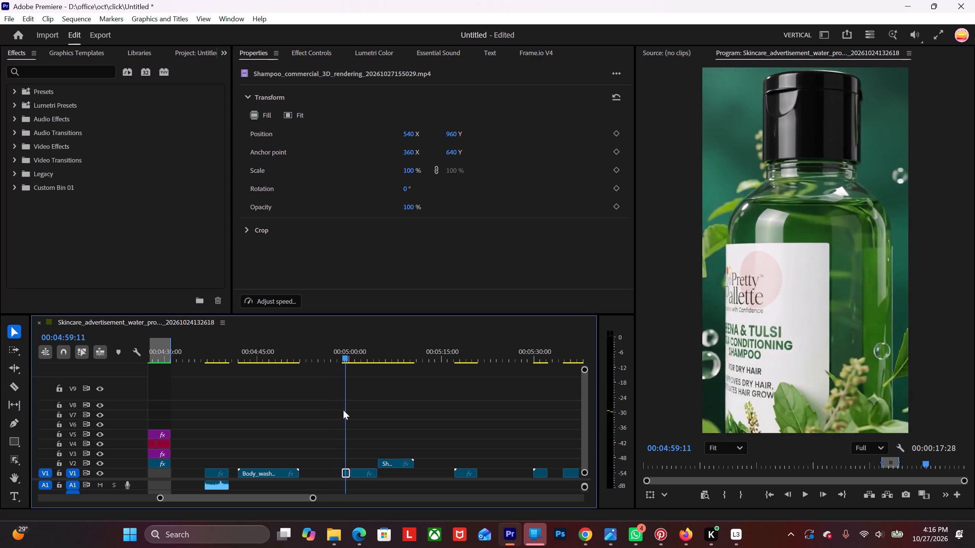
drag(343, 410, 362, 387)
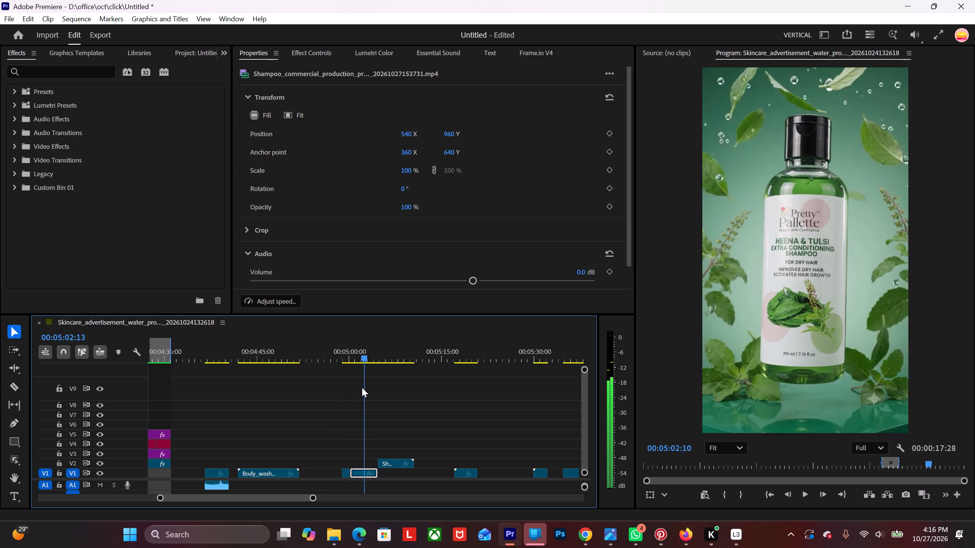
drag(362, 387, 403, 374)
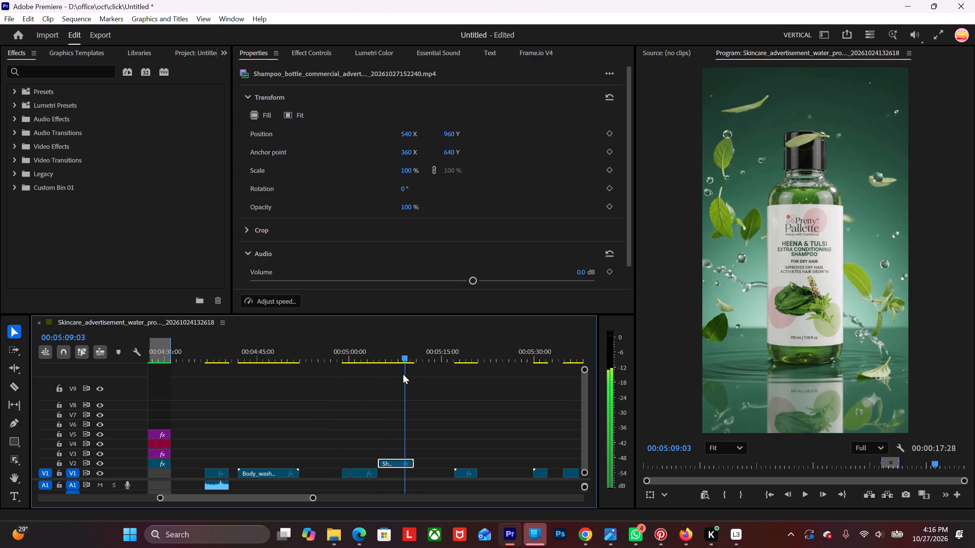
drag(403, 374, 391, 388)
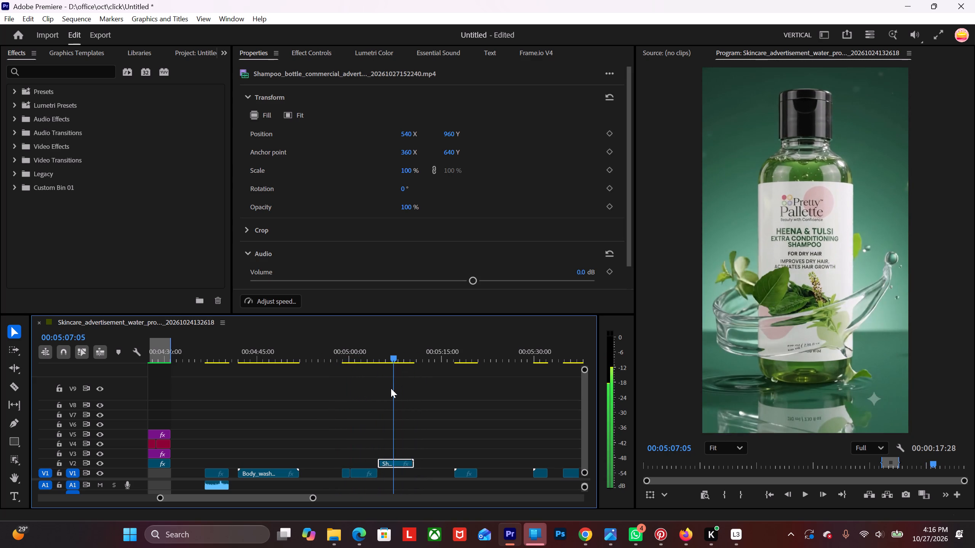
drag(391, 388, 391, 389)
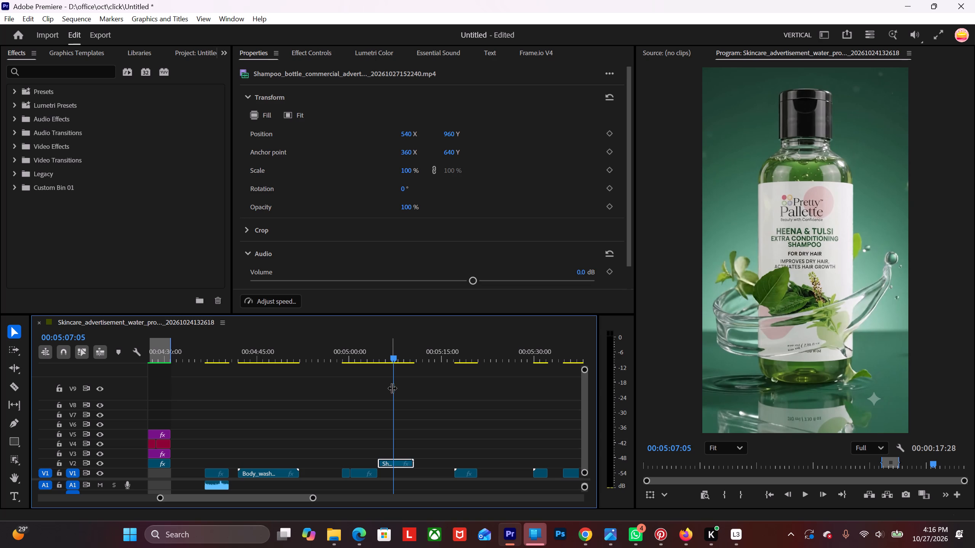
drag(392, 357, 351, 383)
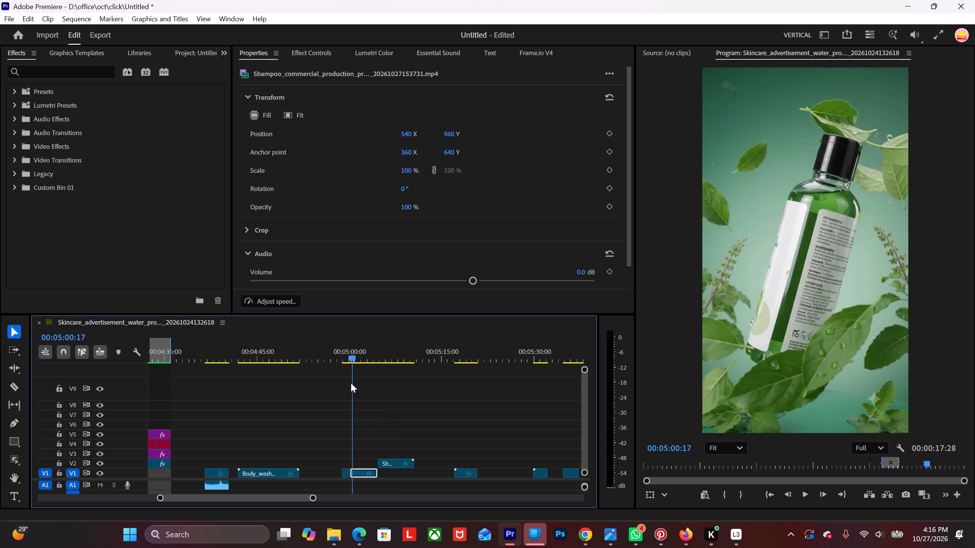
drag(351, 383, 343, 390)
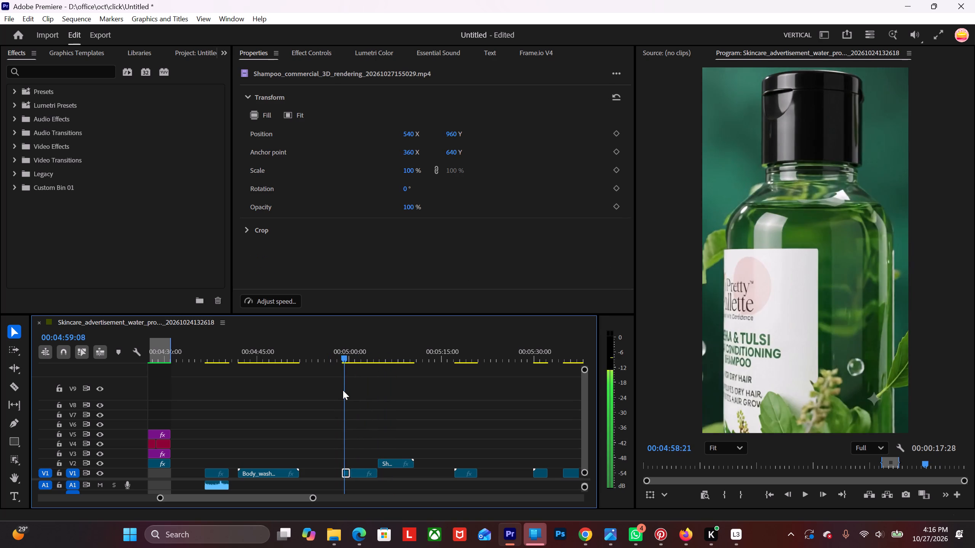
drag(343, 390, 340, 393)
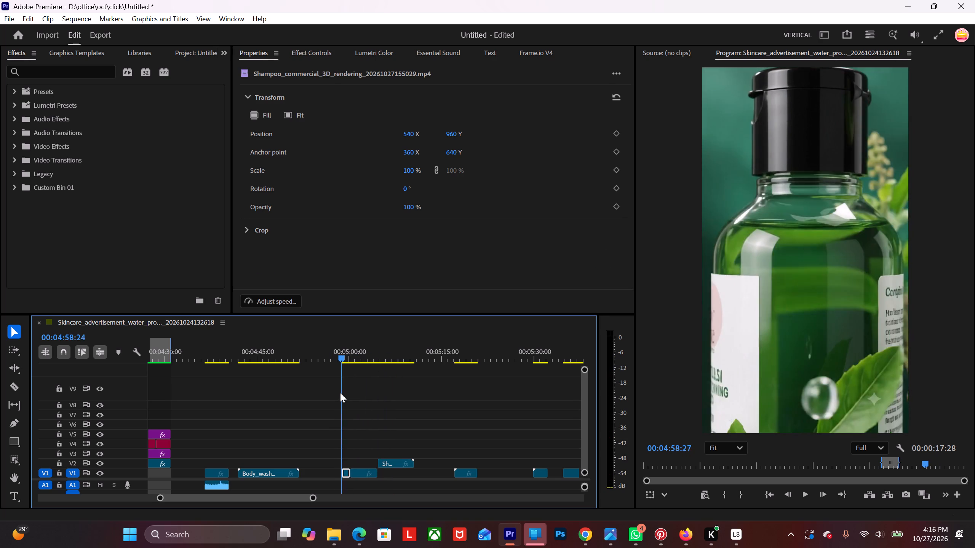
Move the playhead back to 00:04:58:19, just before the short bottle close-up clip on V1.
drag(340, 393, 339, 398)
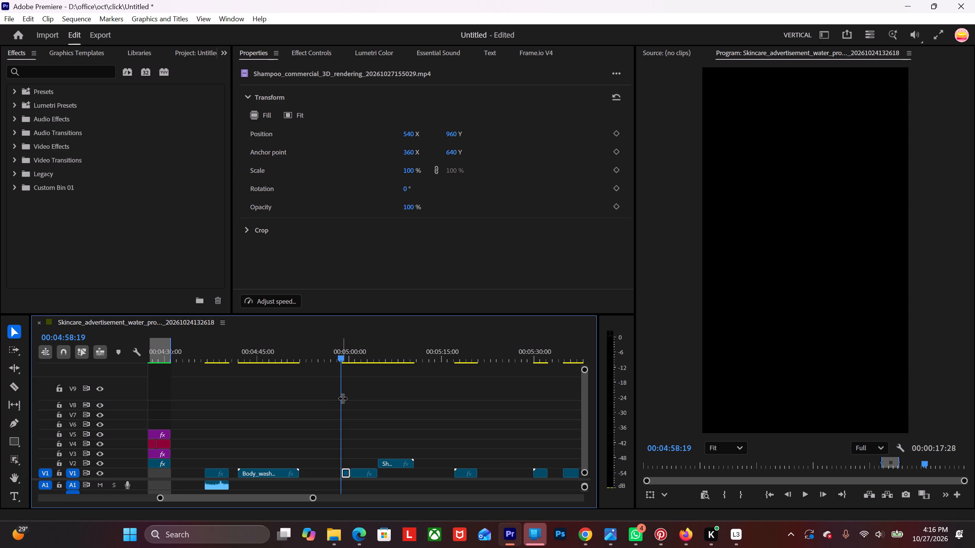
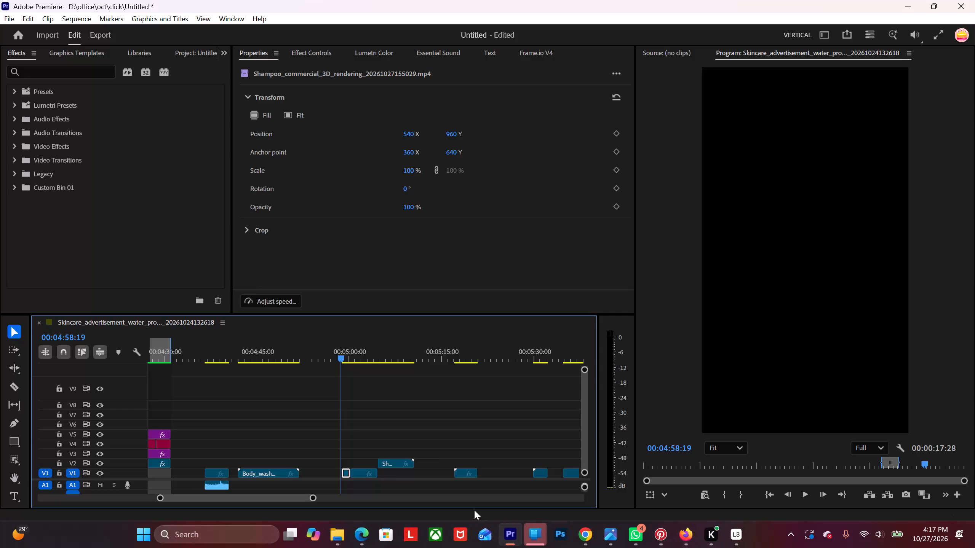
Play back the shampoo section from the label close-up at about 00:04:58 into the first shampoo clip to check the cut.
scroll(397, 410, down, 3)
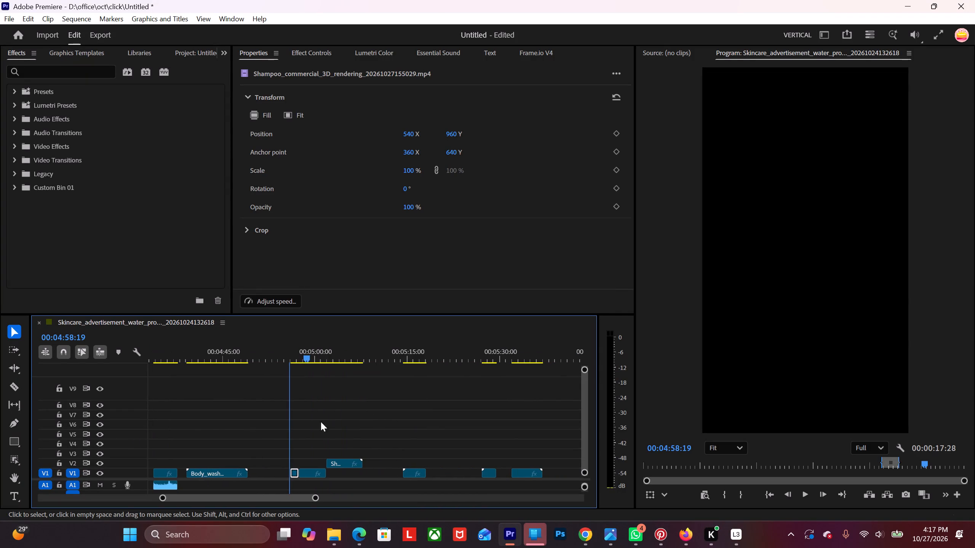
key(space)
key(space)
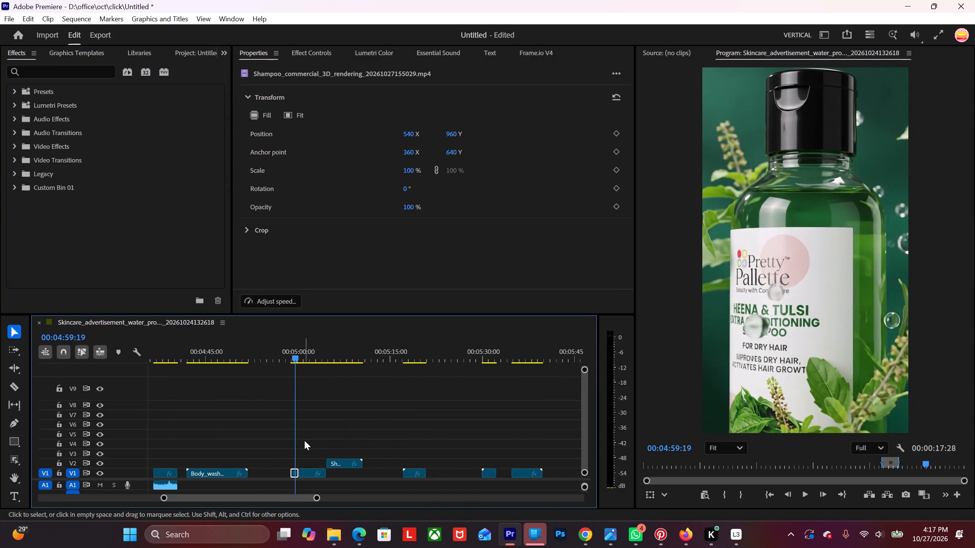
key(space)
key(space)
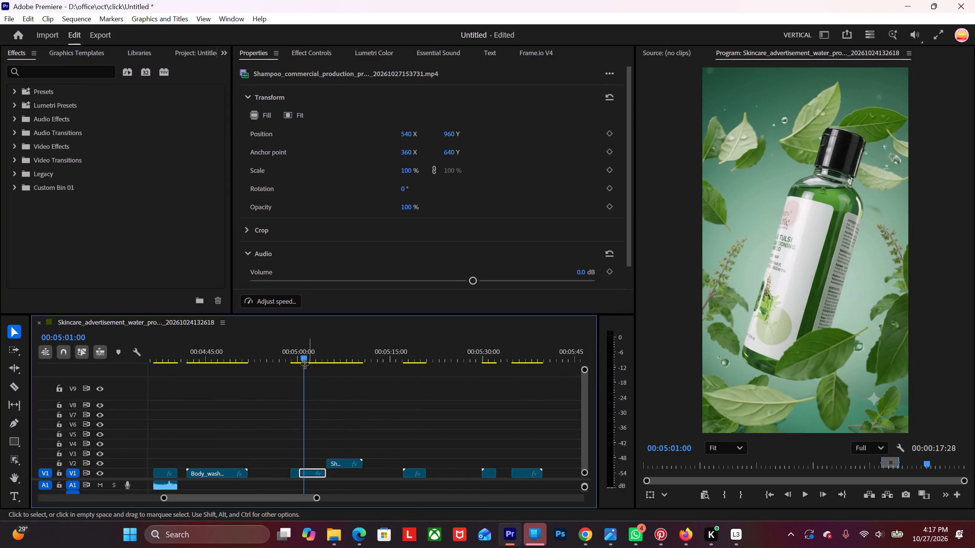
drag(300, 358, 288, 364)
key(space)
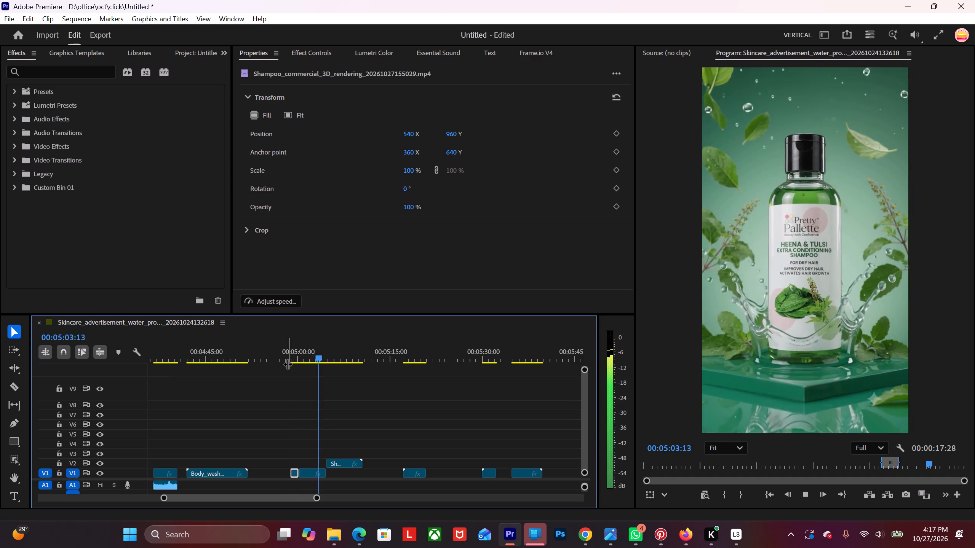
Review the bottle clip on V2 and its cut from the first shampoo clip, playing through to the clip's end.
key(space)
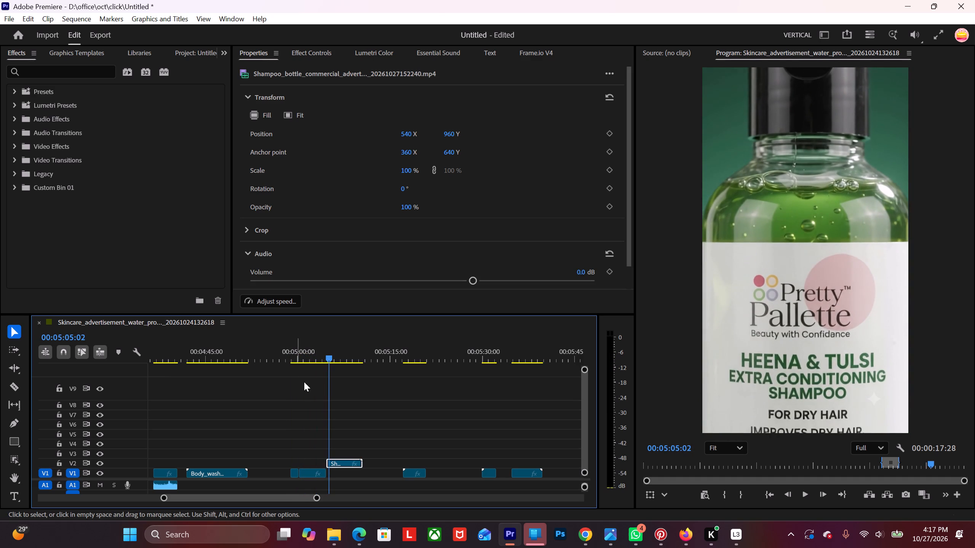
key(space)
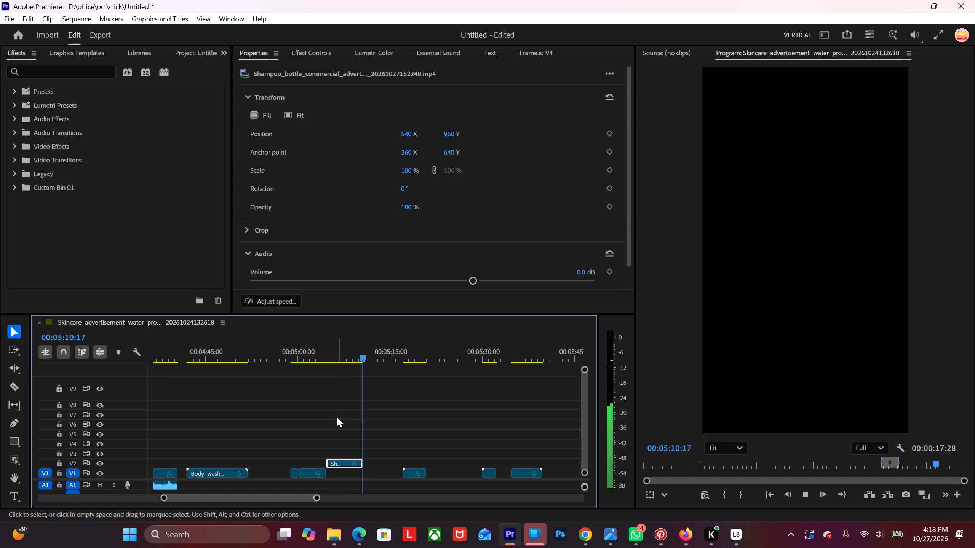
key(space)
drag(366, 358, 339, 375)
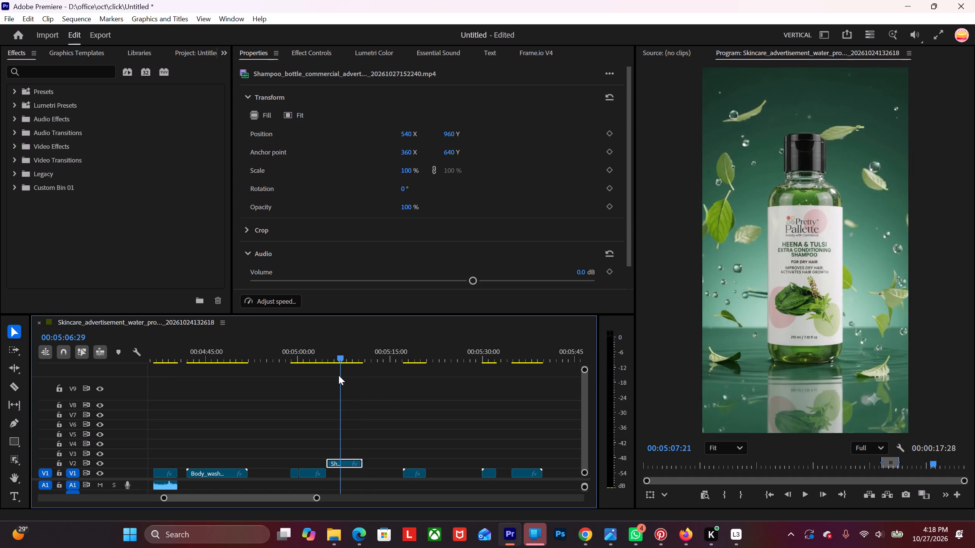
drag(339, 375, 328, 385)
key(space)
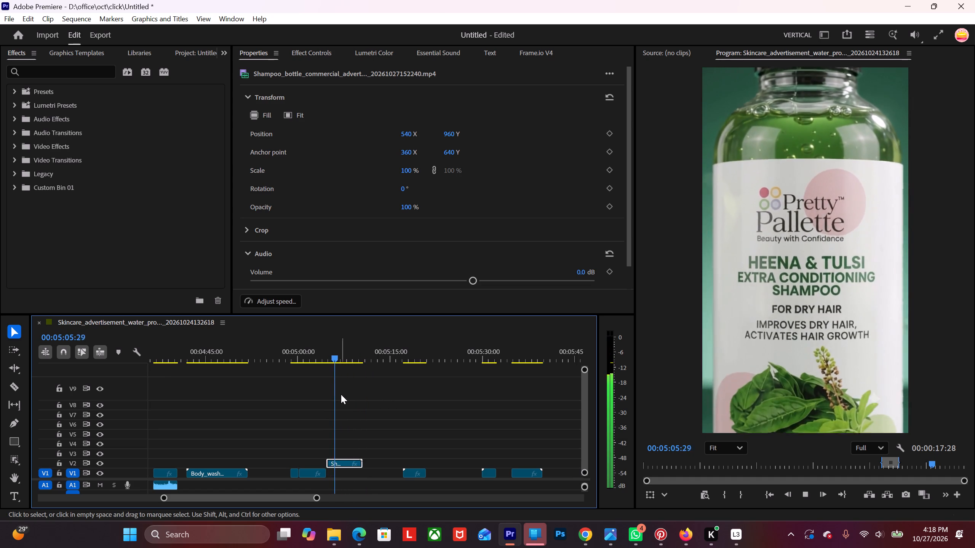
key(space)
key(space)
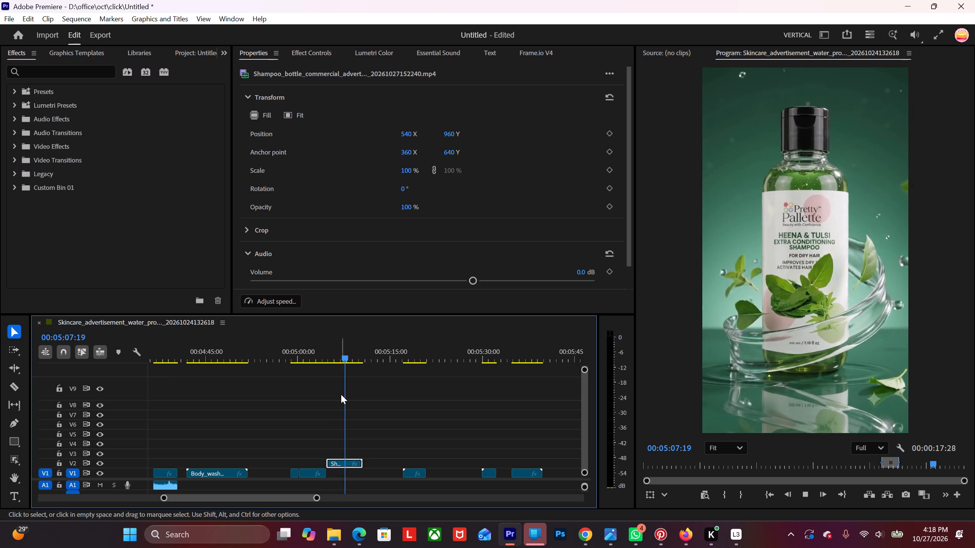
key(space)
key(space)
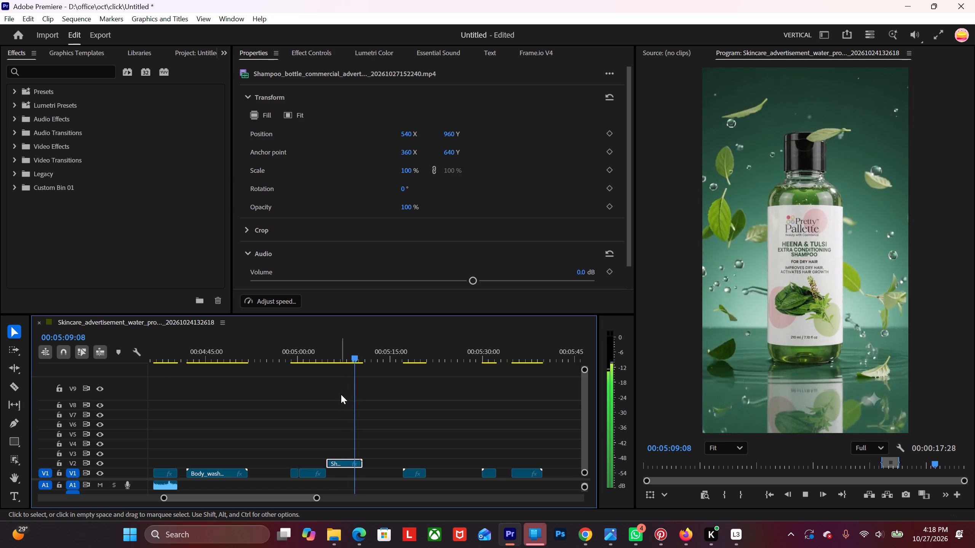
key(space)
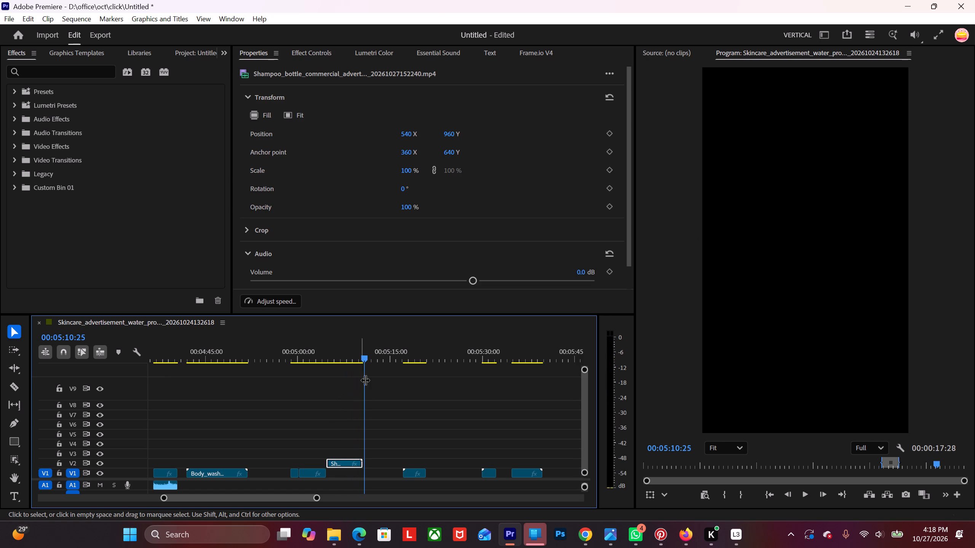
Move the Shampoo_commercial_3D_rendering clip near 00:05:18 earlier on V1, to start right after the first shampoo clip at about 00:05:04:18.
drag(366, 357, 305, 384)
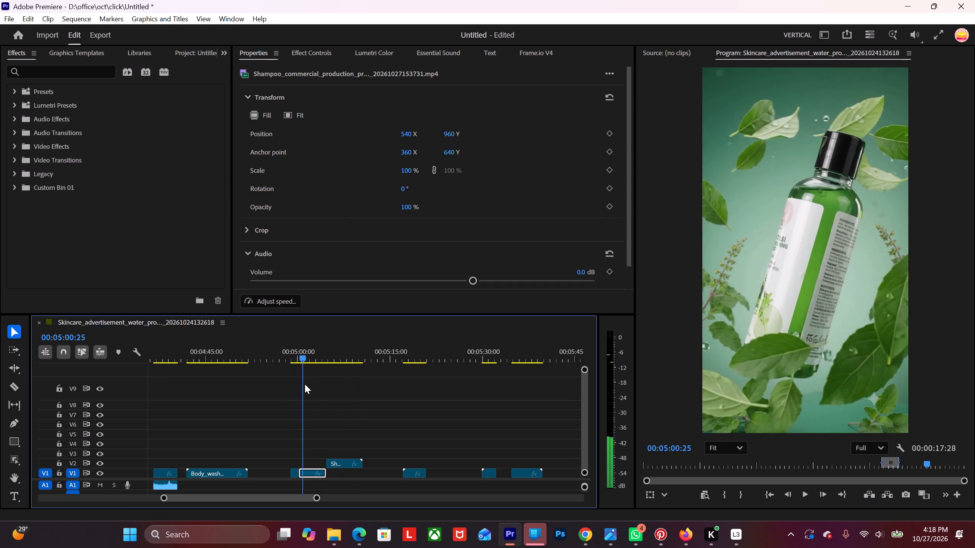
drag(305, 384, 321, 371)
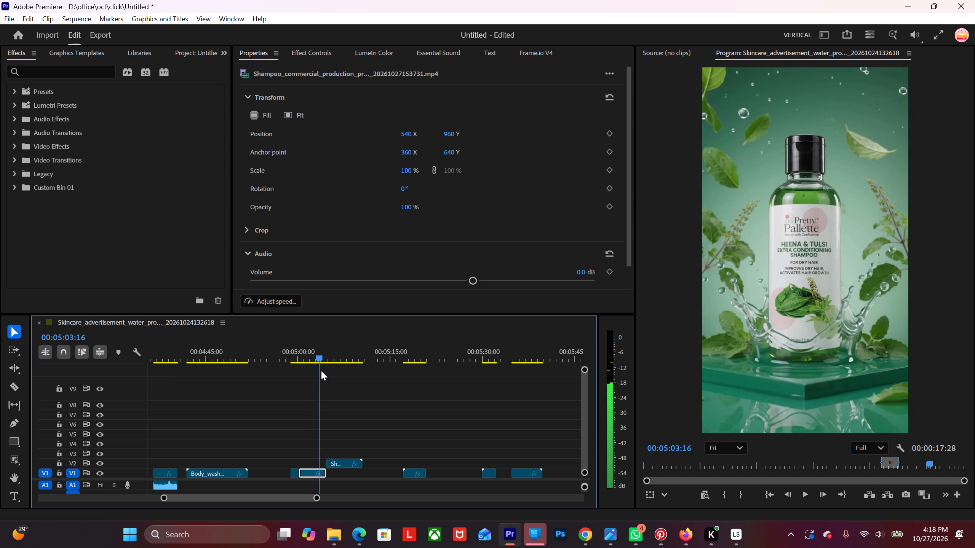
drag(321, 371, 298, 398)
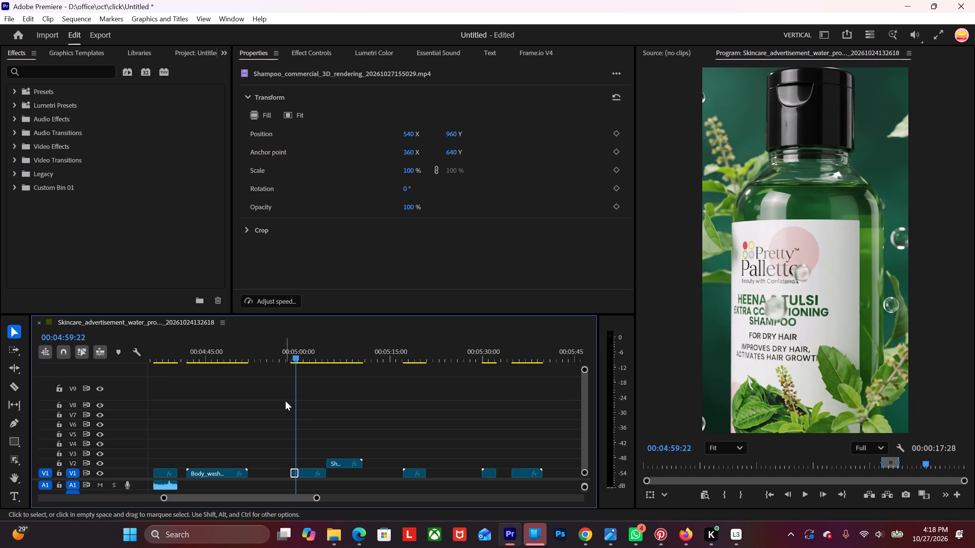
drag(297, 353, 323, 351)
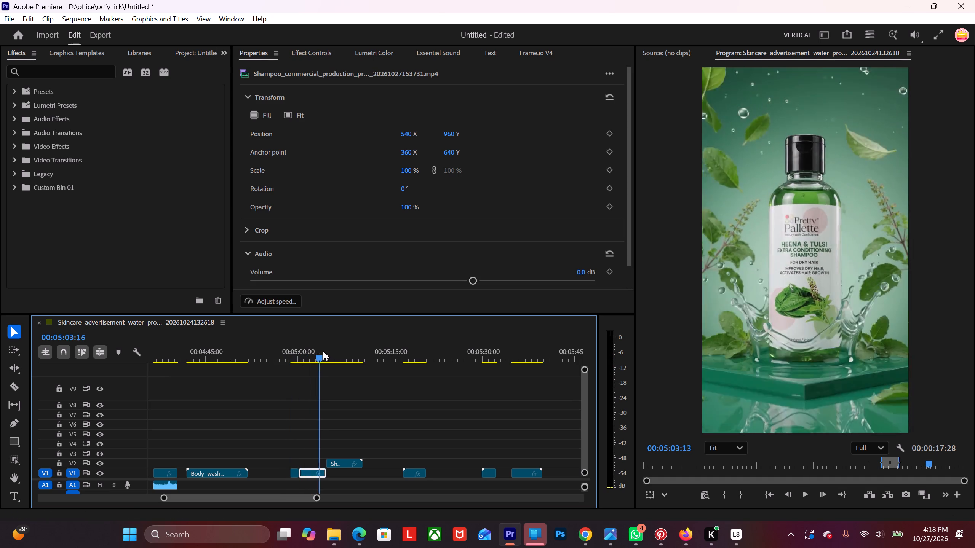
drag(323, 351, 411, 345)
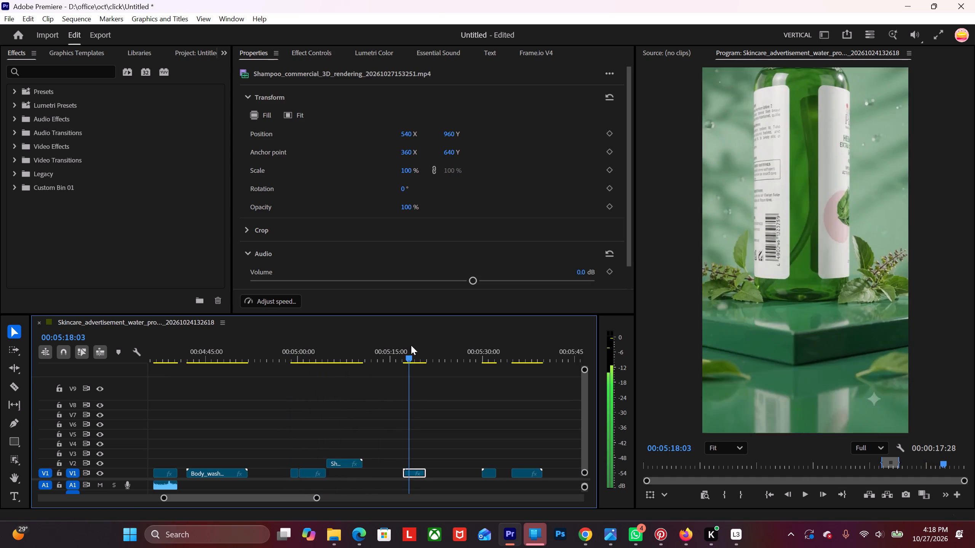
drag(411, 345, 410, 351)
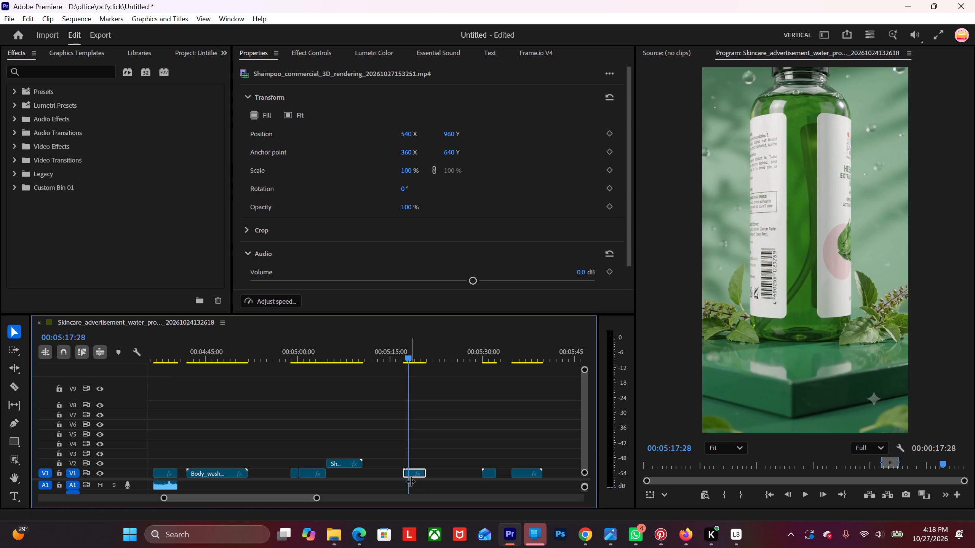
drag(410, 475, 339, 473)
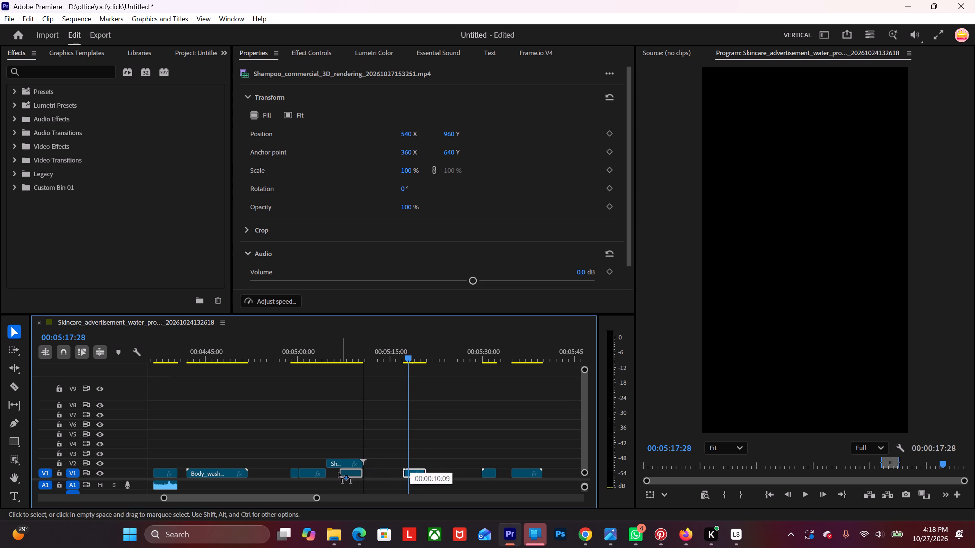
drag(339, 473, 332, 473)
Move the bottle clip on V2 later, starting at about 00:05:14, and preview the 3D rendering shot it uncovers on V1.
drag(411, 360, 322, 439)
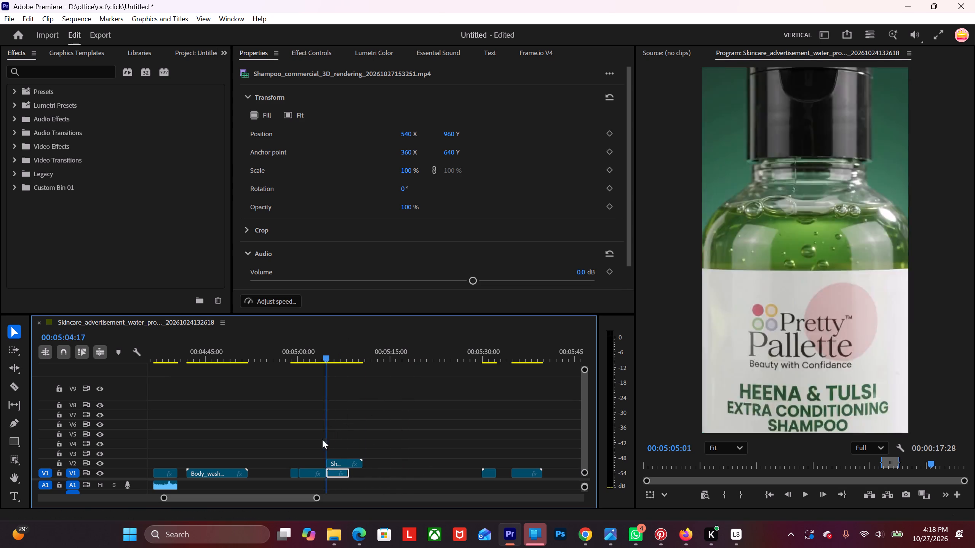
drag(322, 439, 345, 419)
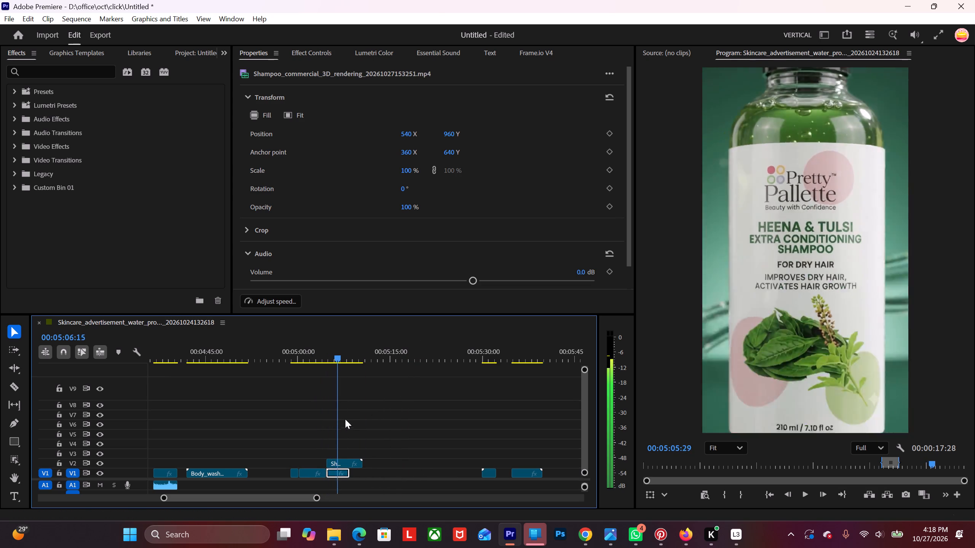
drag(345, 419, 327, 420)
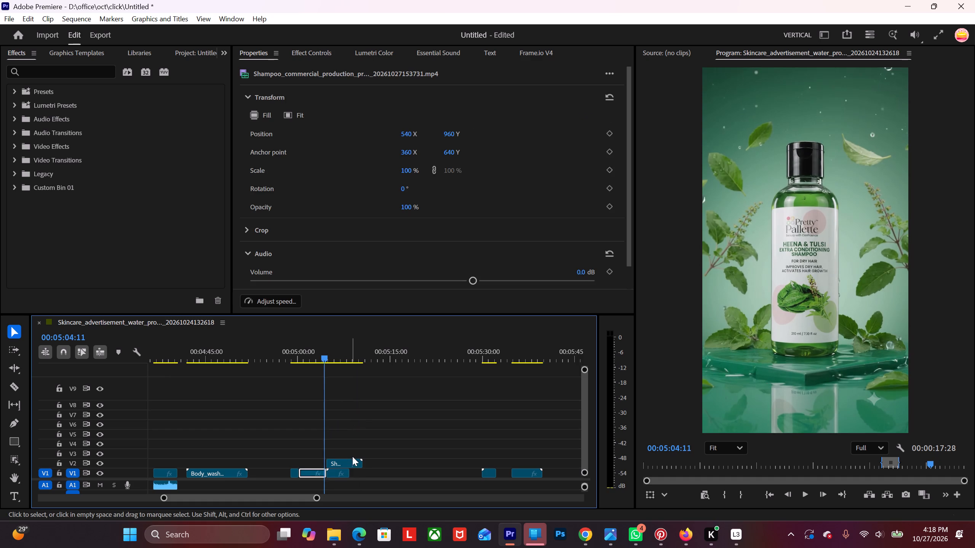
drag(350, 463, 406, 459)
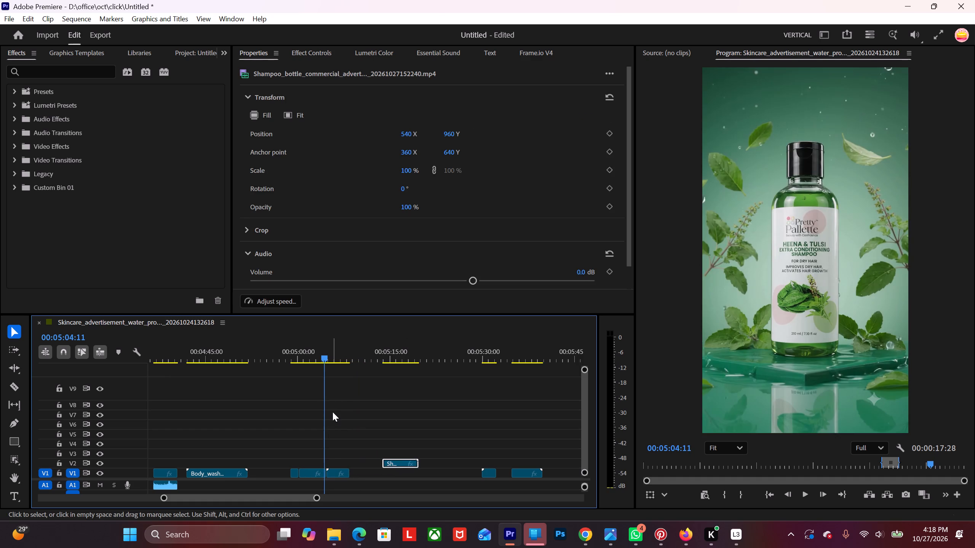
key(space)
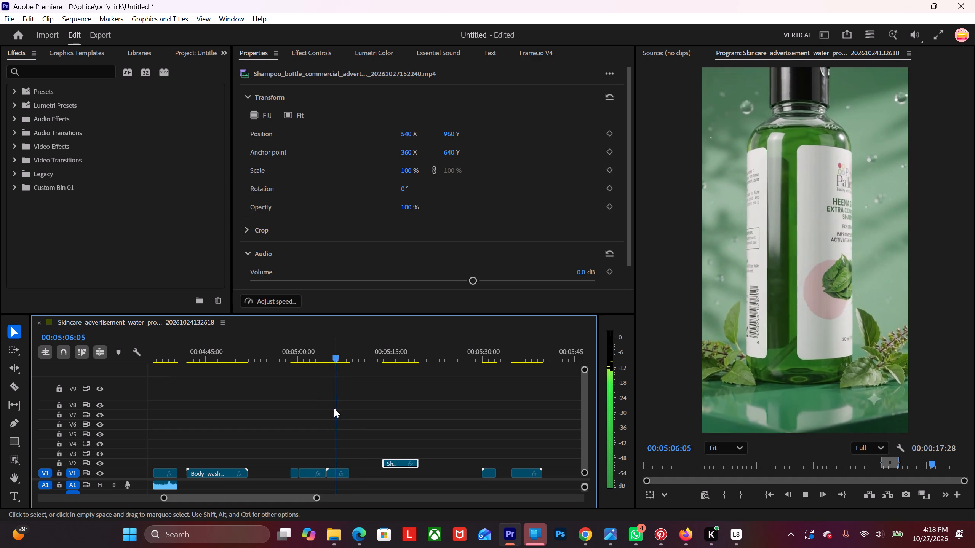
key(space)
key(space)
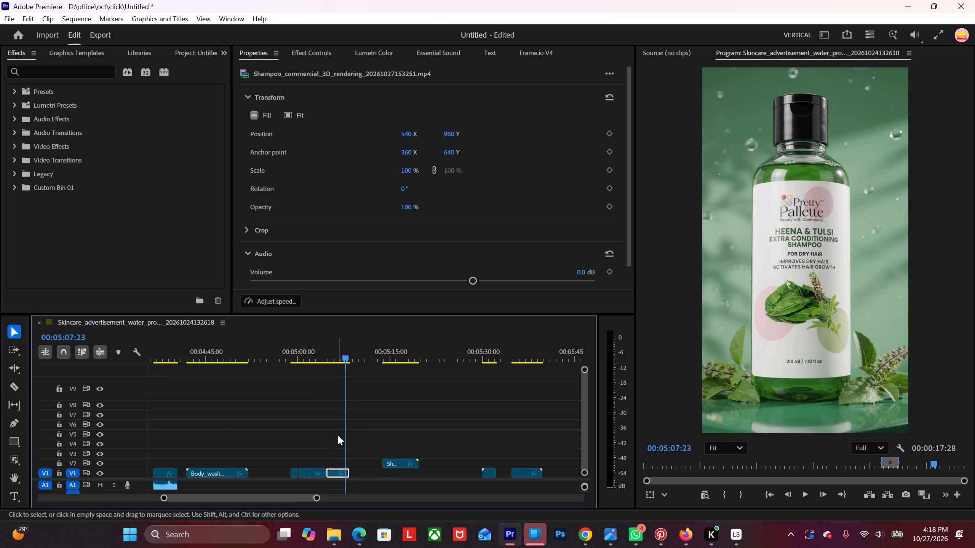
key(space)
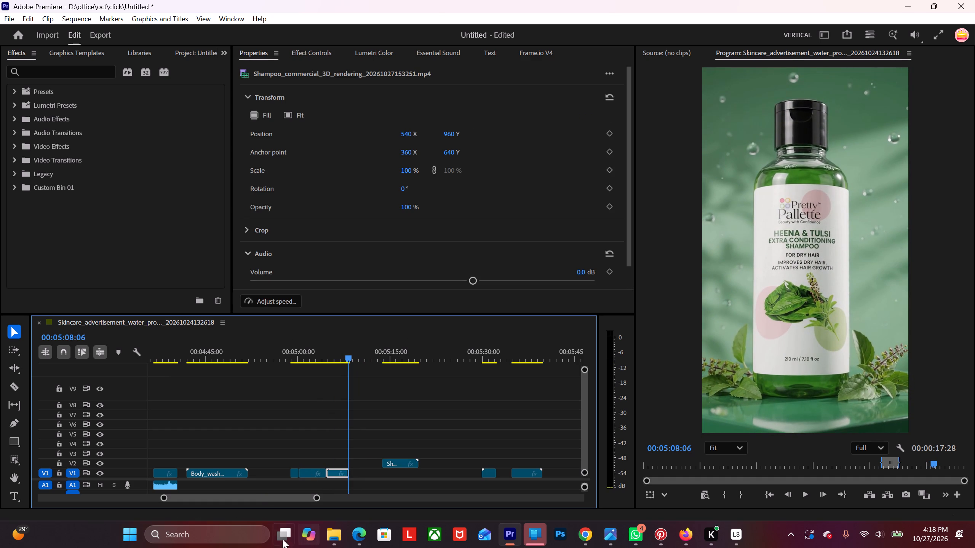
Delete the short label close-up clip that opens the shampoo sequence on V1, at about 00:04:59.
alt+scroll(321, 454, up, 8)
drag(373, 355, 316, 391)
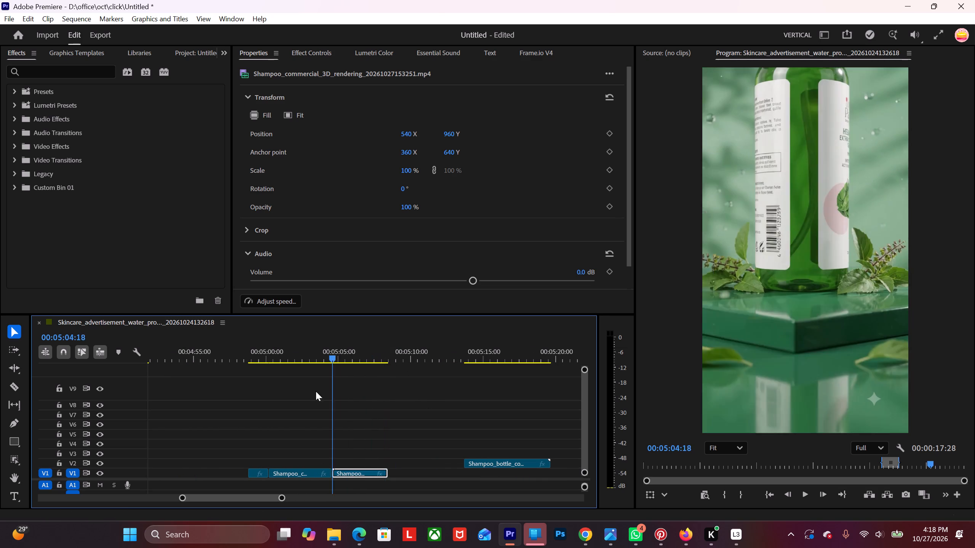
drag(316, 391, 256, 430)
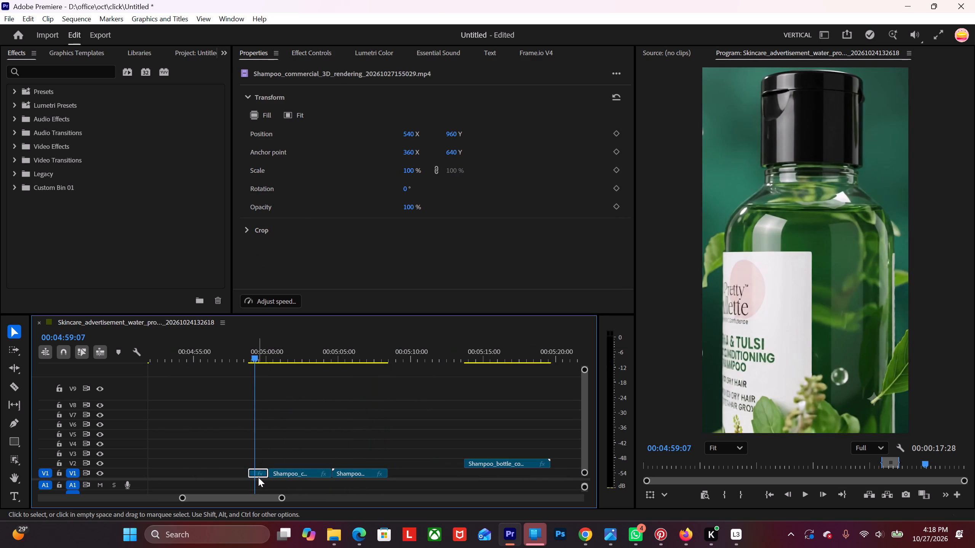
click(258, 477)
key(Delete)
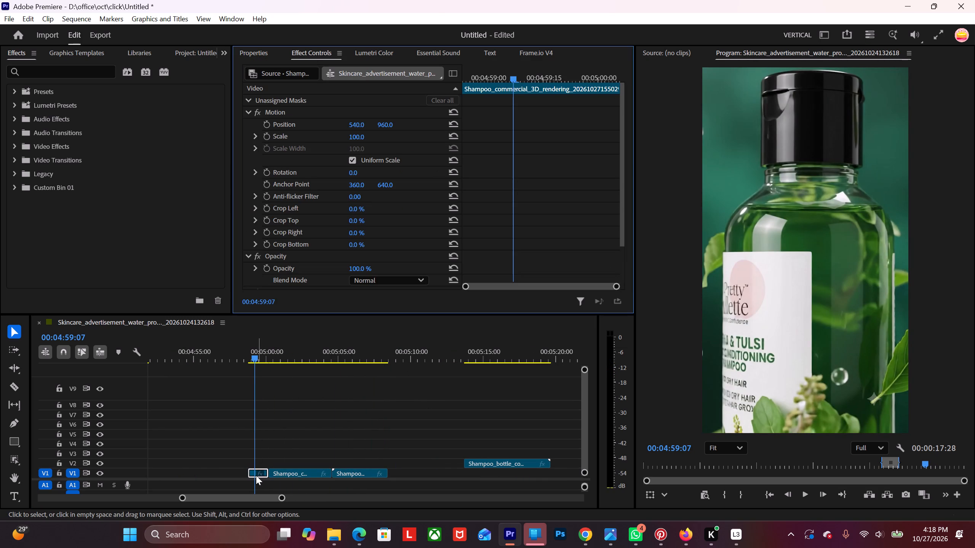
click(257, 473)
Delete the short label close-up clip at about 00:04:59 on V1, ahead of the Shampoo_commercial_production clip.
key(Delete)
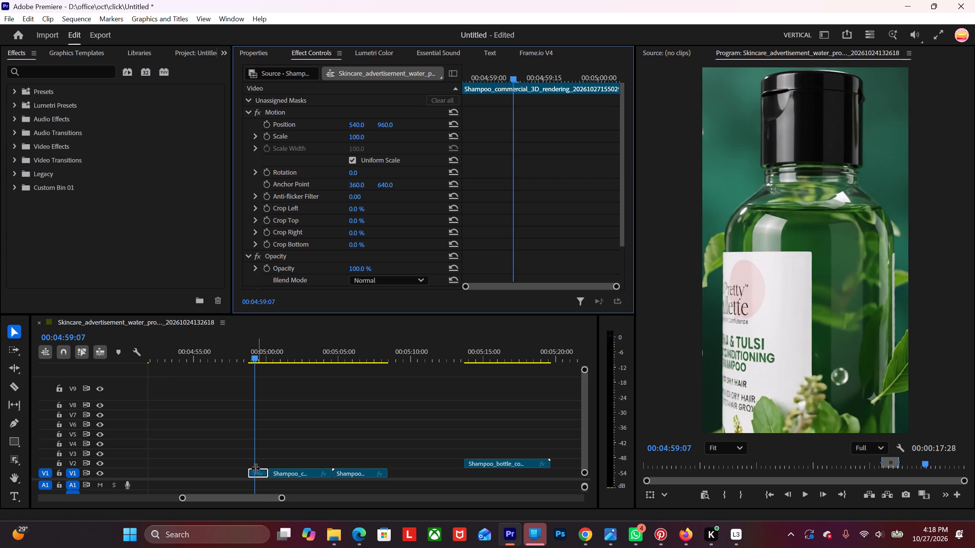
click(253, 472)
key(Delete)
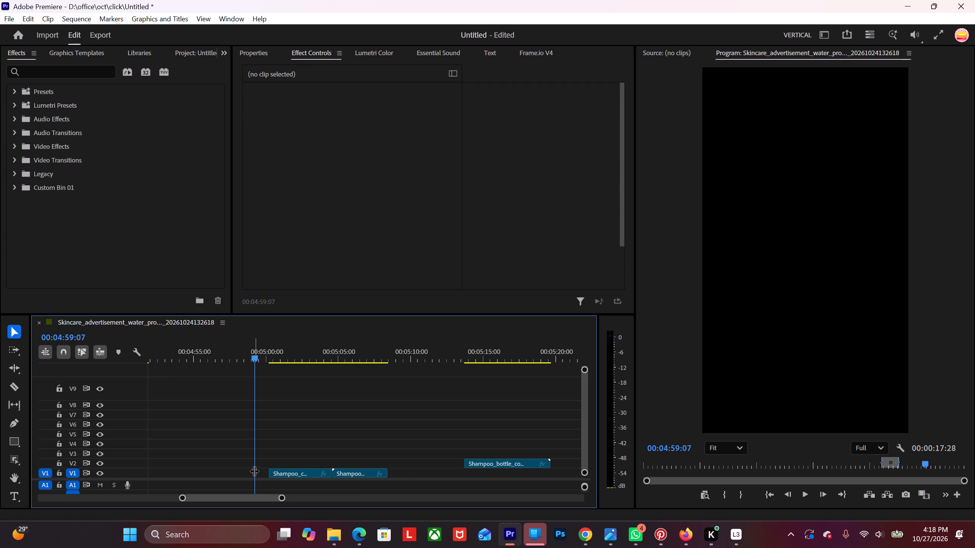
Extend the start of the Shampoo_commercial_production clip on V1 back to about 00:04:58, keeping its end point.
scroll(268, 495, down, 3)
scroll(323, 476, down, 8)
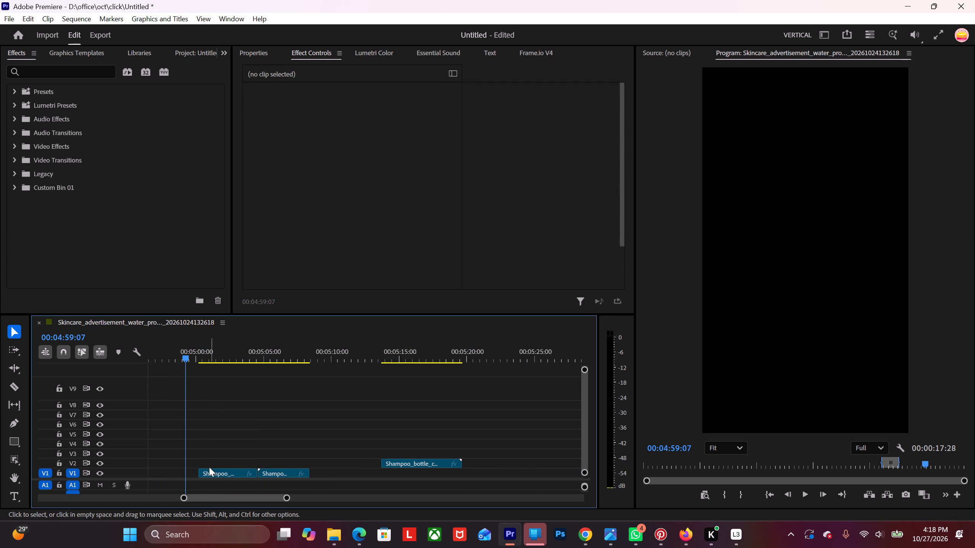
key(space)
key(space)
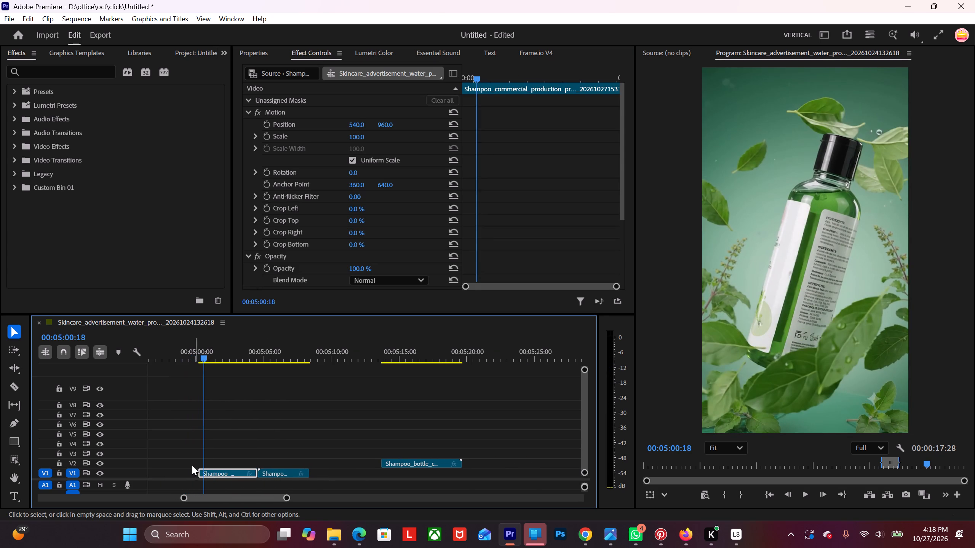
alt+scroll(190, 464, up, 8)
drag(272, 468, 251, 469)
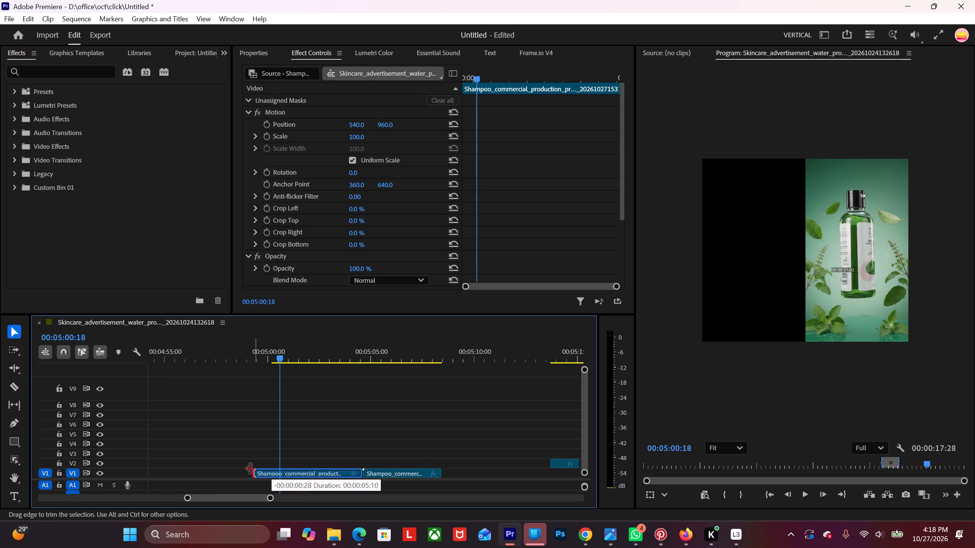
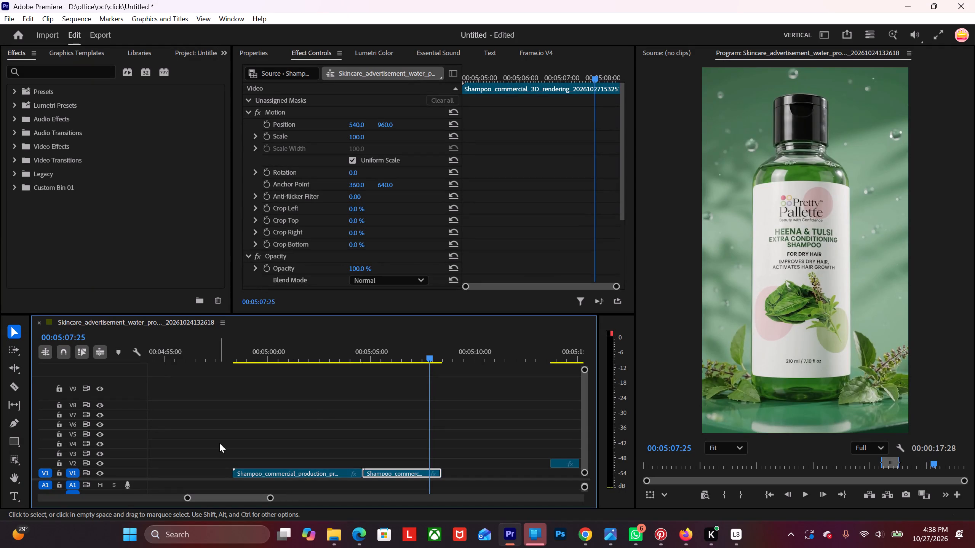
Review the two adjoining shampoo clips on V1, scrubbing back to just before the first one at about 00:04:58.
alt+scroll(308, 405, down, 5)
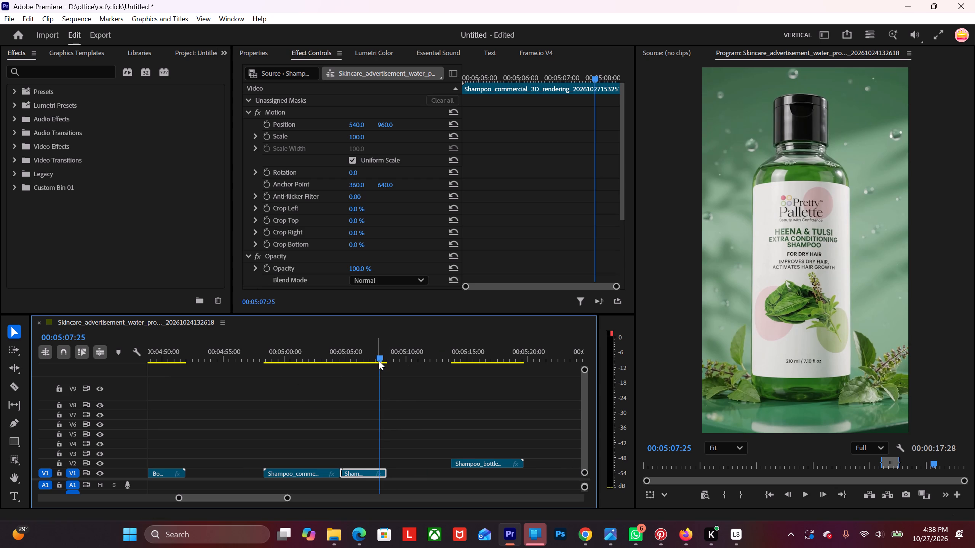
drag(378, 355, 261, 404)
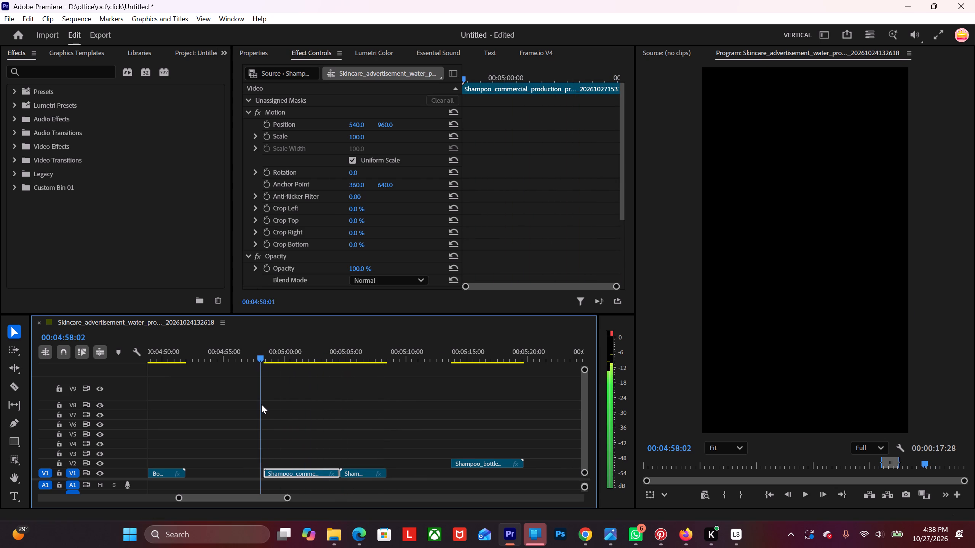
Play through the two joined shampoo clips on V1, from about 00:04:58 to the end of the 3D rendering shot.
drag(261, 404, 264, 402)
key(space)
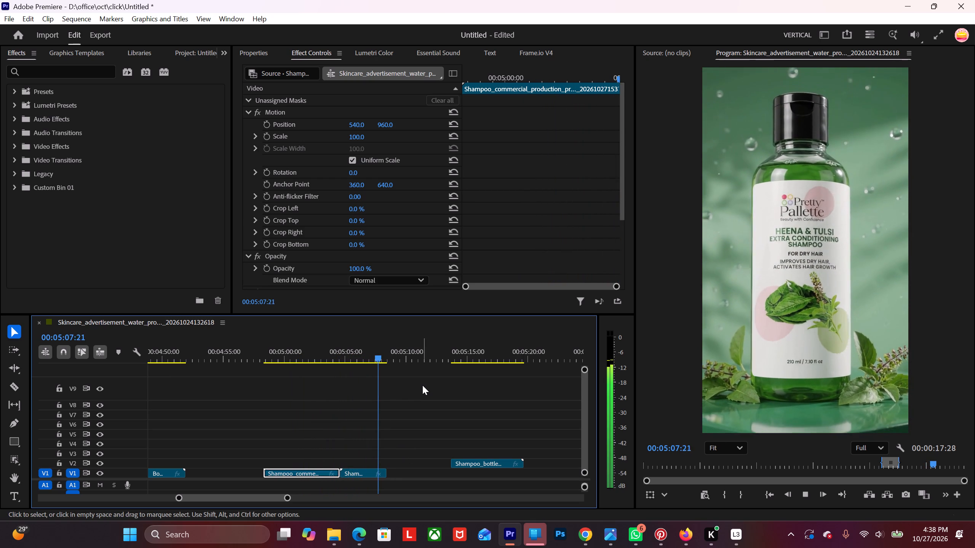
key(space)
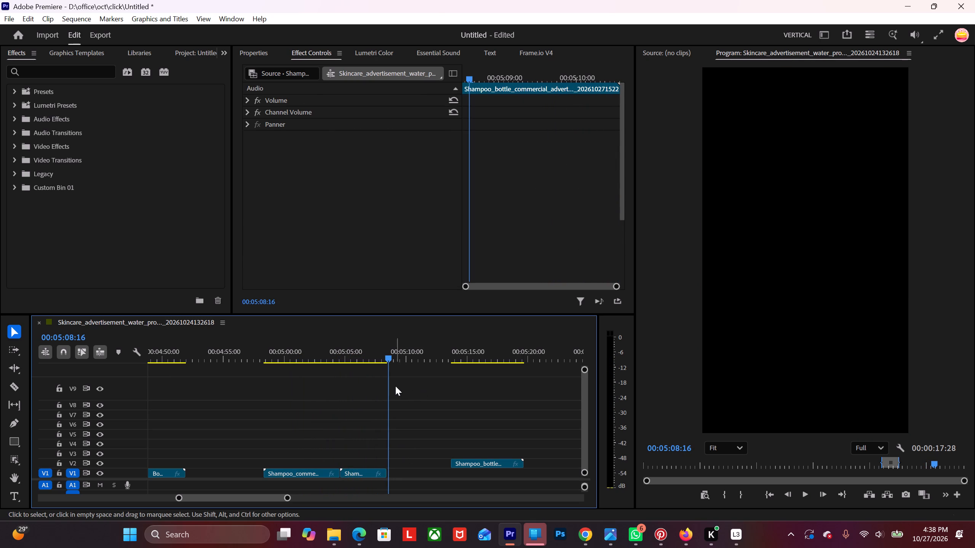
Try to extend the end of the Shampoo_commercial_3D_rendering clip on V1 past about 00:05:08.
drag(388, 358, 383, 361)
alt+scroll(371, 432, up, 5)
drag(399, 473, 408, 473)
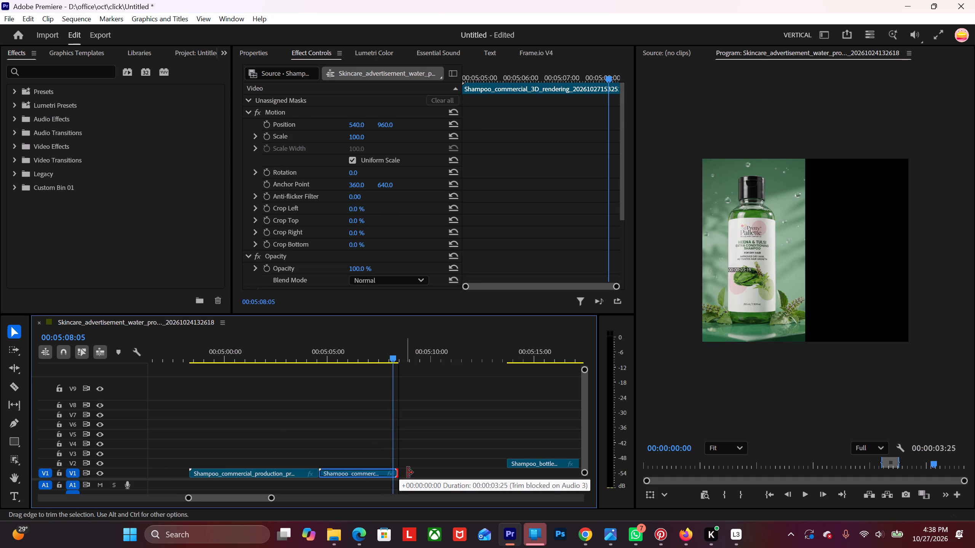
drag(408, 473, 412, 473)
Review the closing frames of the 3D rendering clip on V1, going back to about 00:05:07:21.
key(space)
key(space)
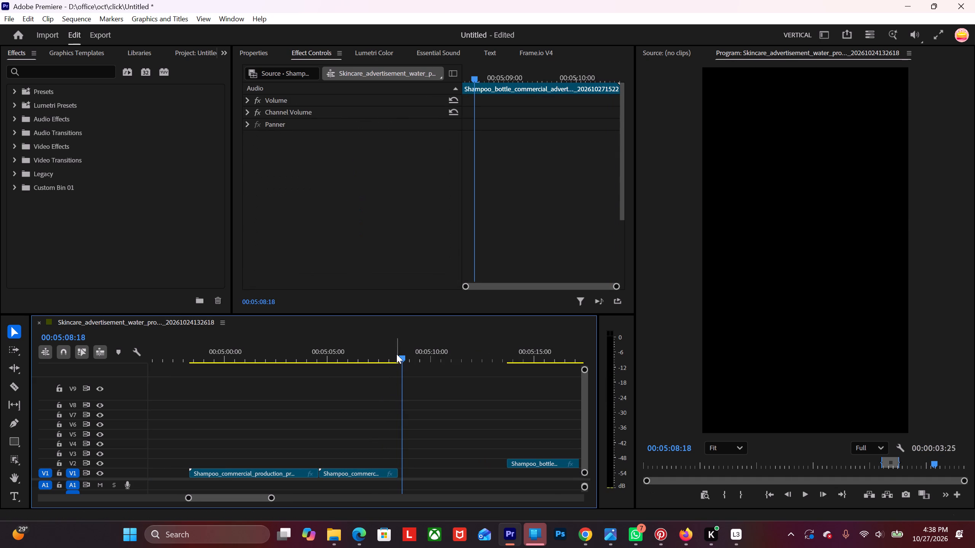
drag(396, 354, 384, 367)
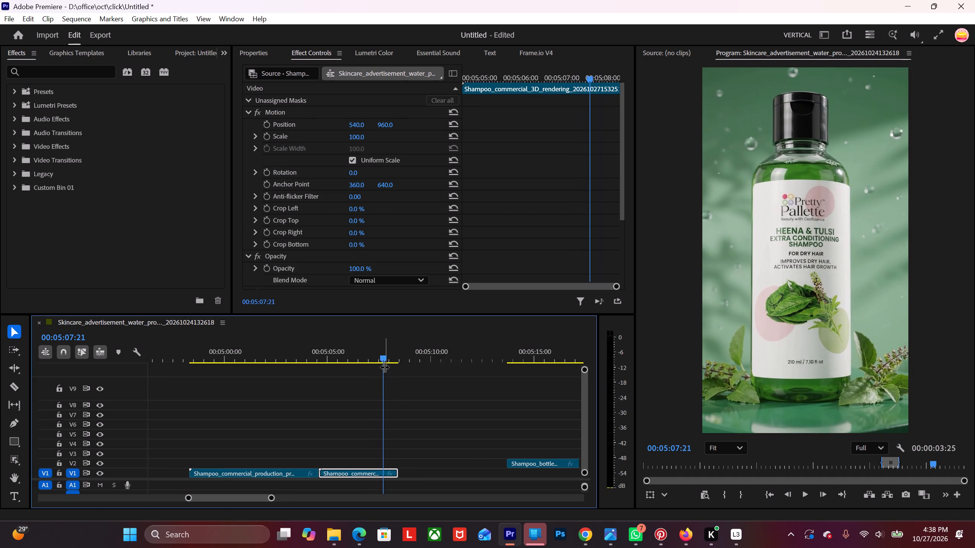
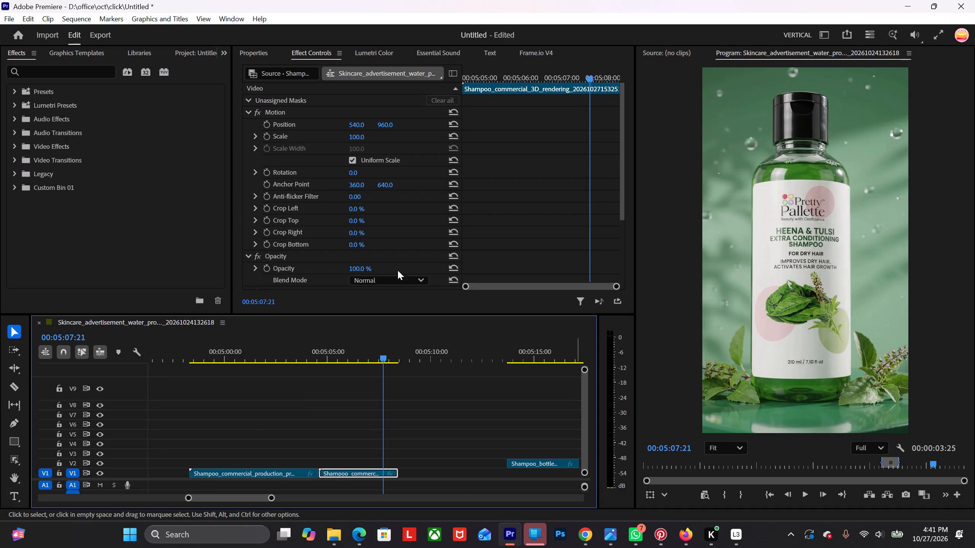
Scrub back and forth through the two joined shampoo clips on V1, between about 00:04:59 and 00:05:08.
alt+scroll(307, 454, down, 4)
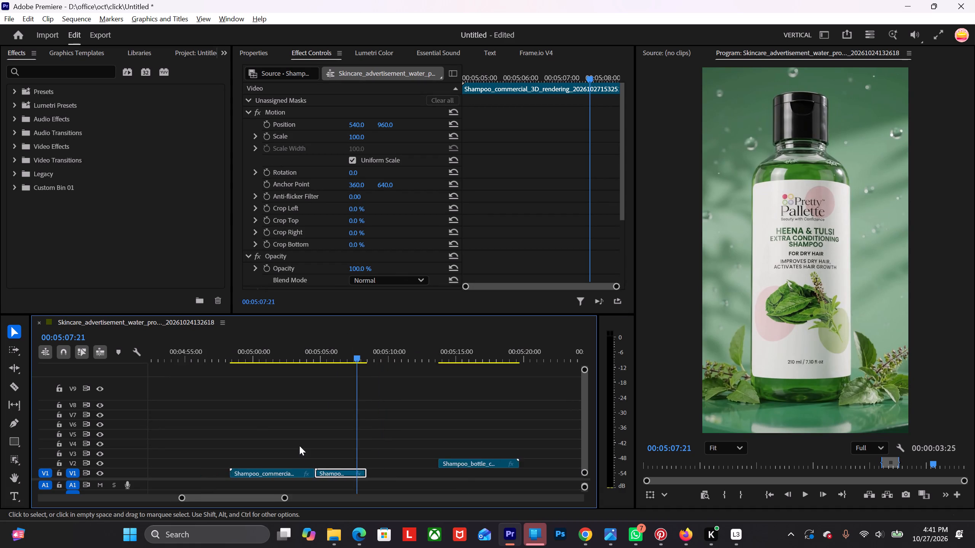
scroll(294, 441, up, 7)
drag(478, 357, 422, 376)
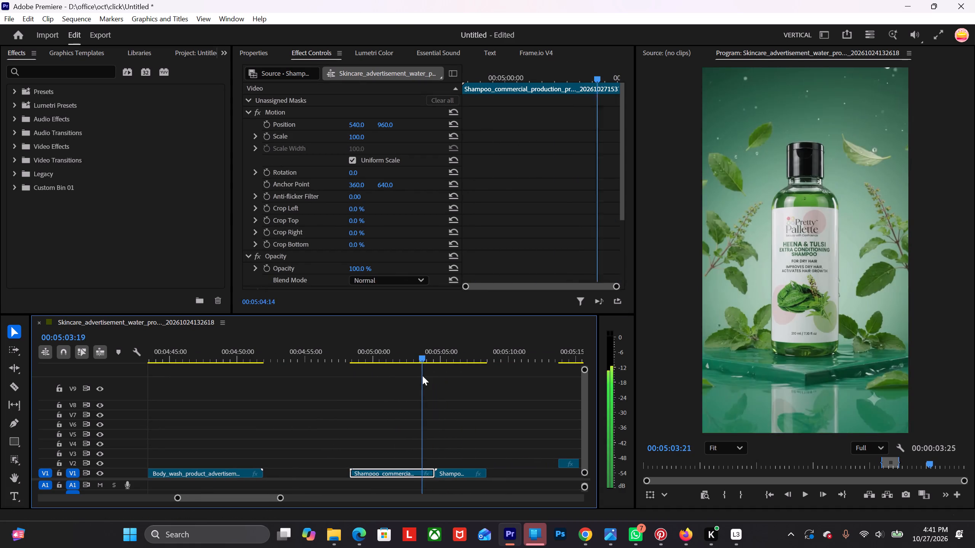
drag(422, 376, 446, 386)
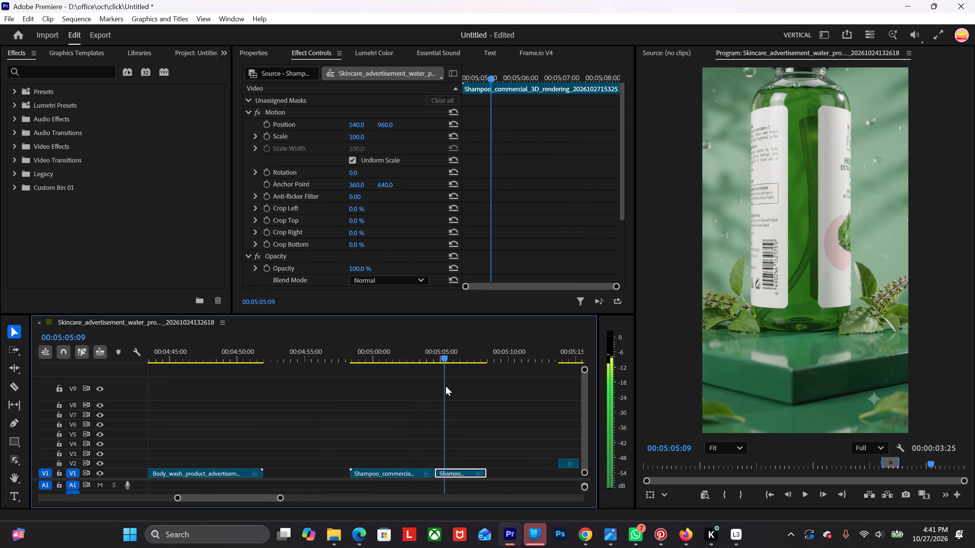
drag(446, 386, 455, 377)
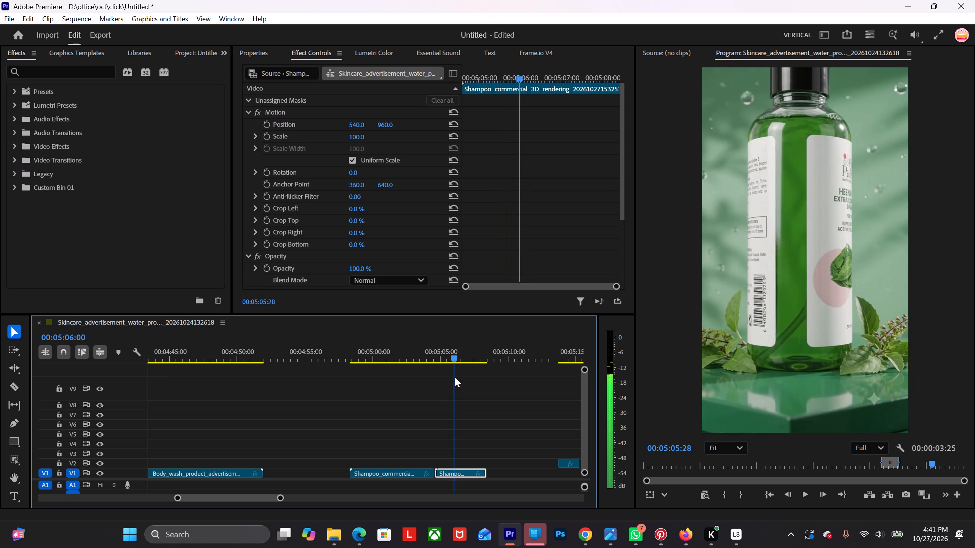
drag(455, 377, 468, 384)
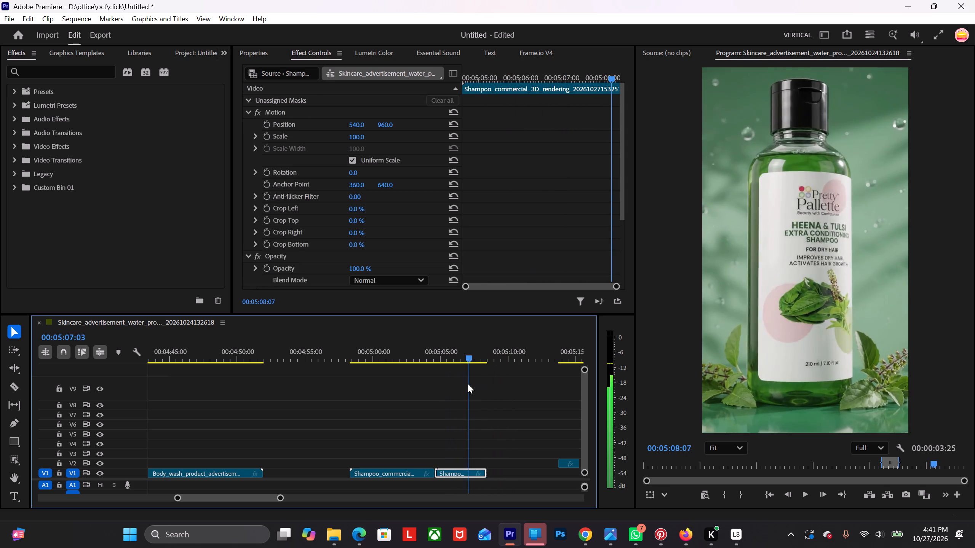
drag(468, 384, 369, 495)
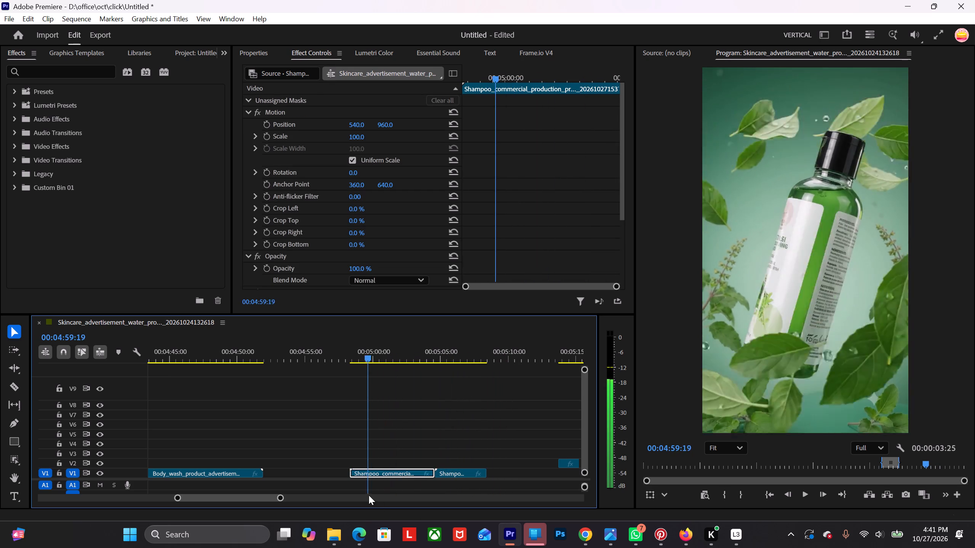
drag(369, 495, 424, 465)
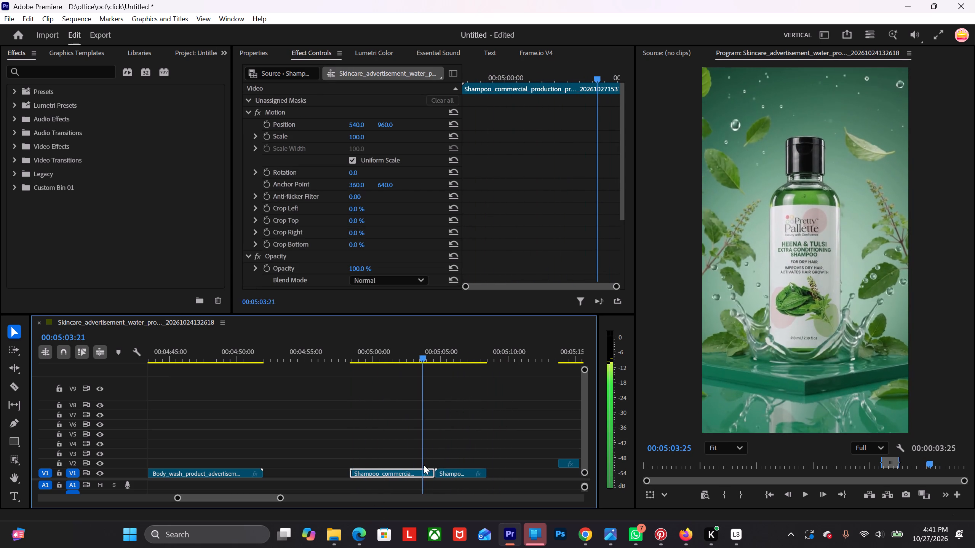
drag(424, 465, 471, 463)
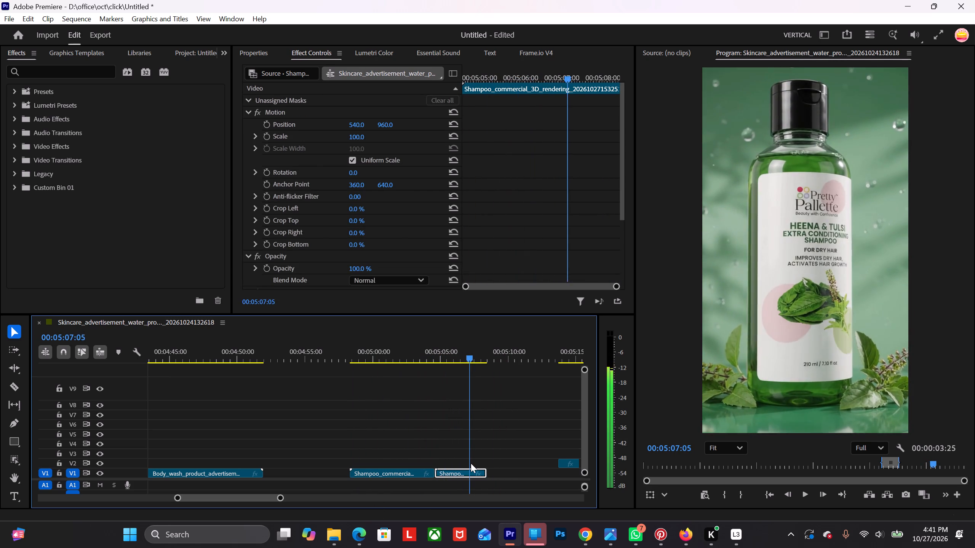
drag(471, 463, 490, 461)
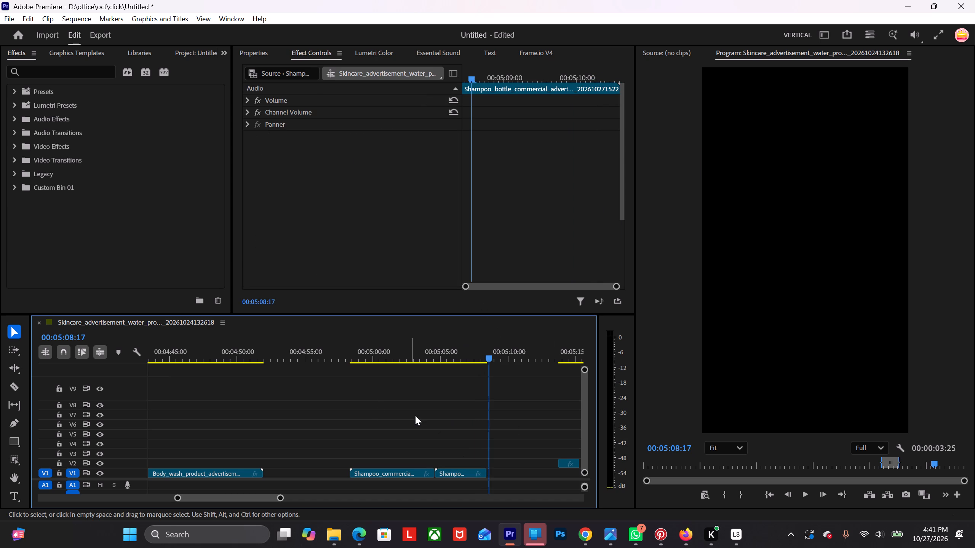
alt+scroll(424, 455, down, 7)
drag(416, 356, 379, 393)
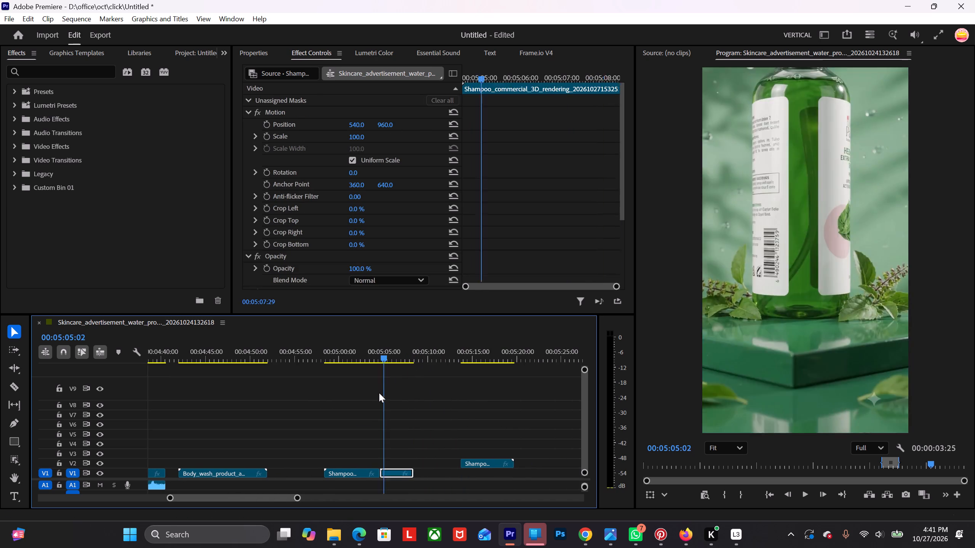
drag(379, 393, 376, 397)
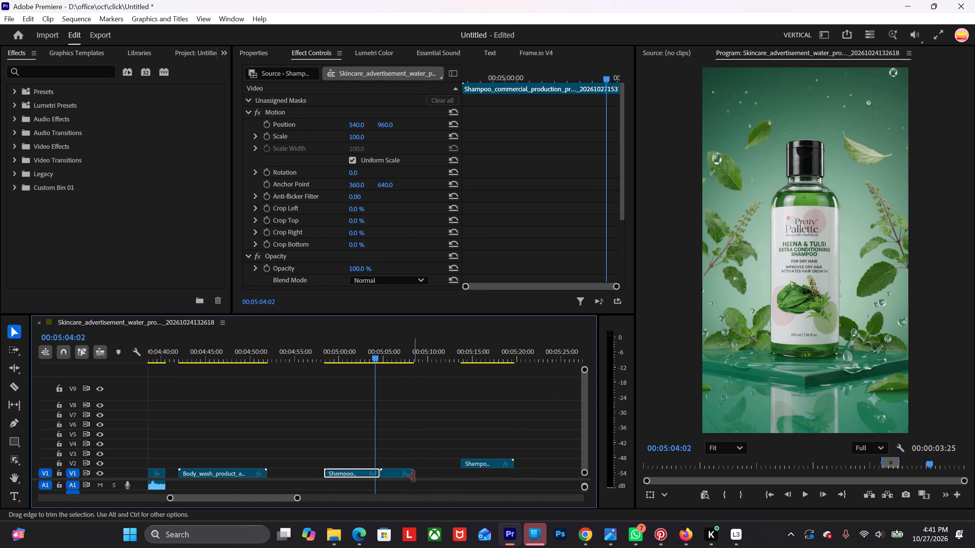
Preview the four downloaded shampoo videos one by one from the Downloads folder: production, 3D rendering 153251, bottle commercial and 3D rendering 155029.
click(337, 547)
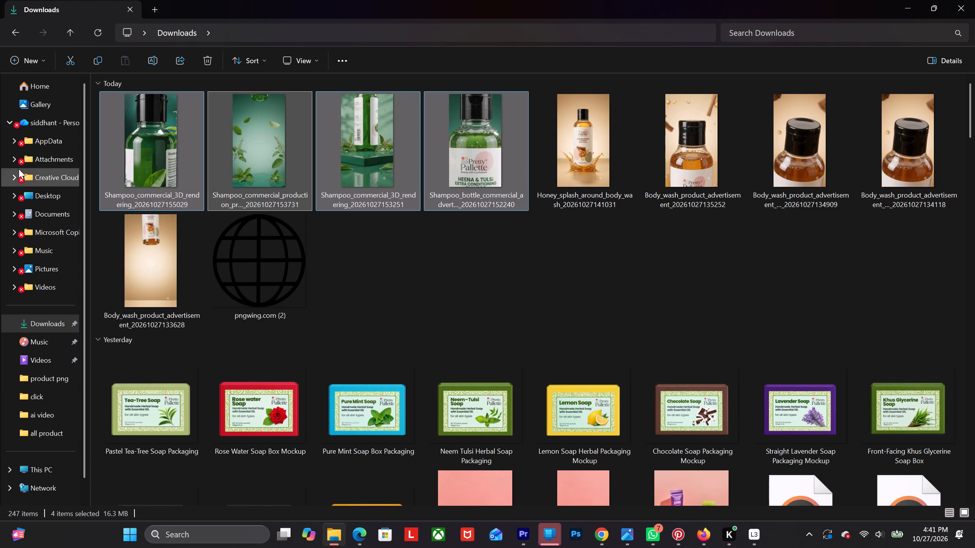
click(459, 155)
click(253, 154)
drag(253, 153, 579, 425)
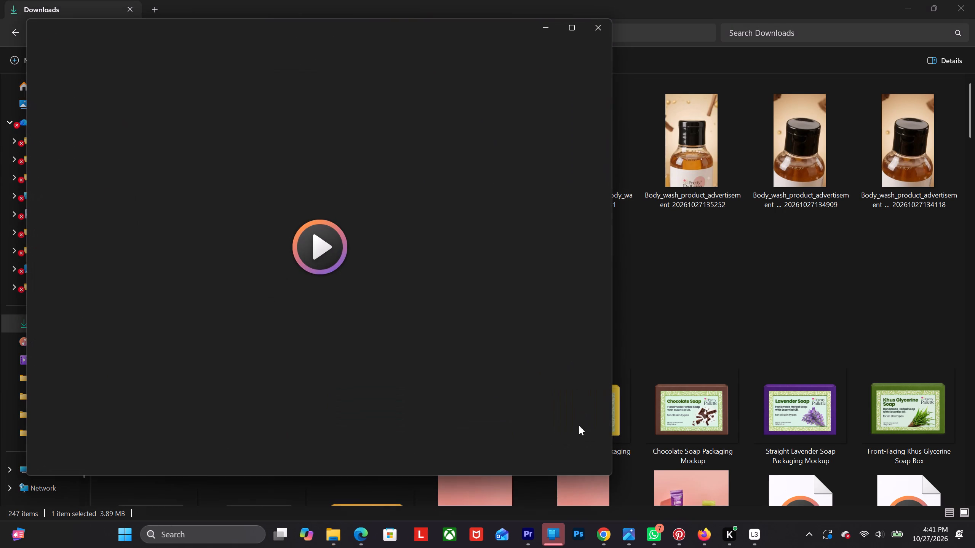
drag(579, 425, 579, 417)
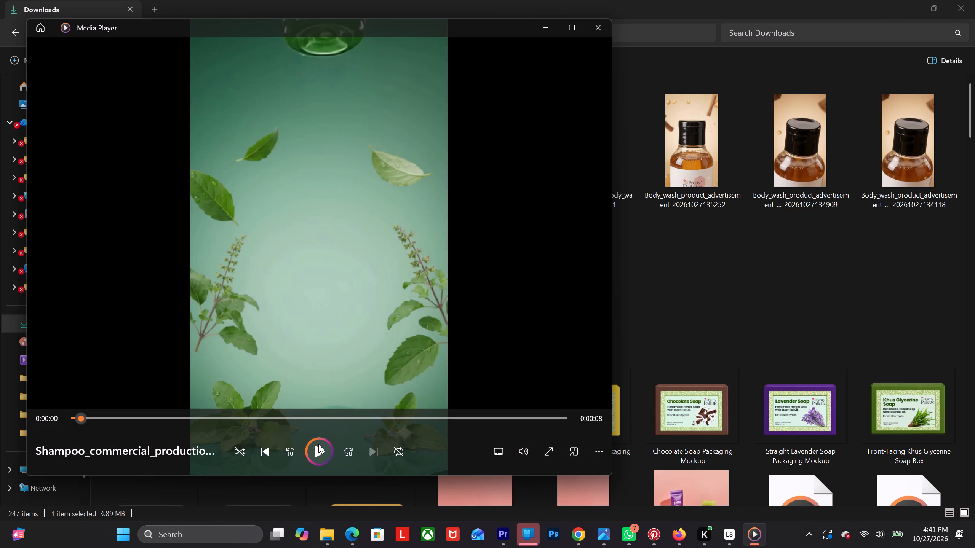
click(318, 444)
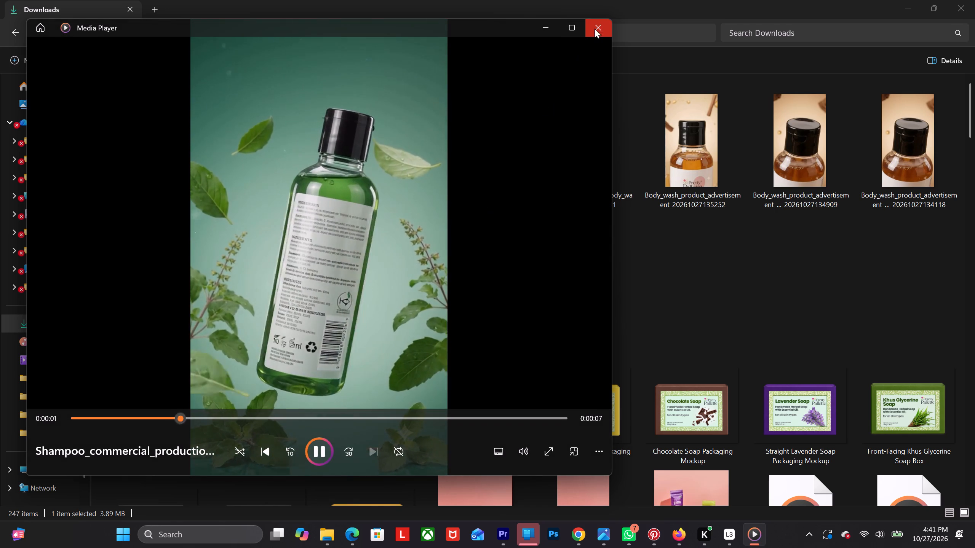
click(604, 25)
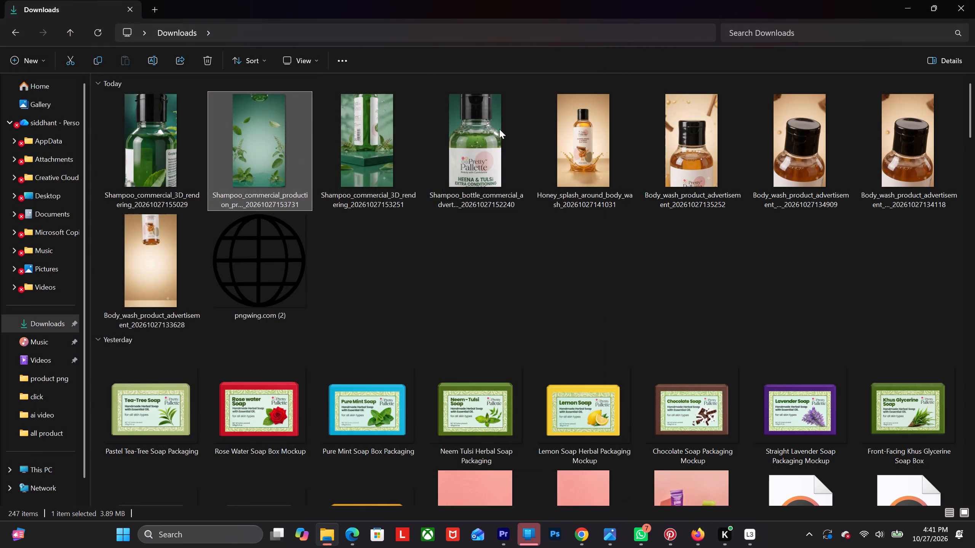
double_click(384, 151)
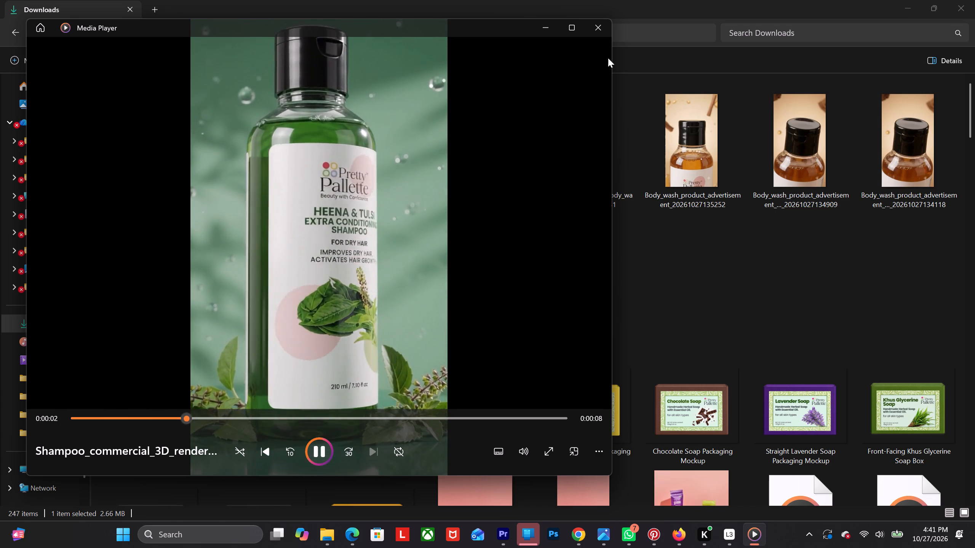
click(601, 29)
double_click(485, 150)
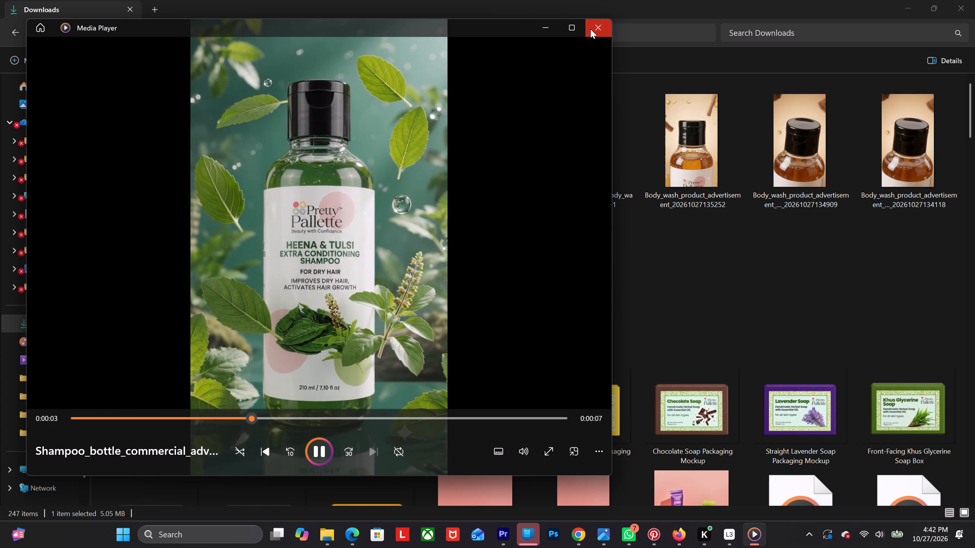
click(590, 29)
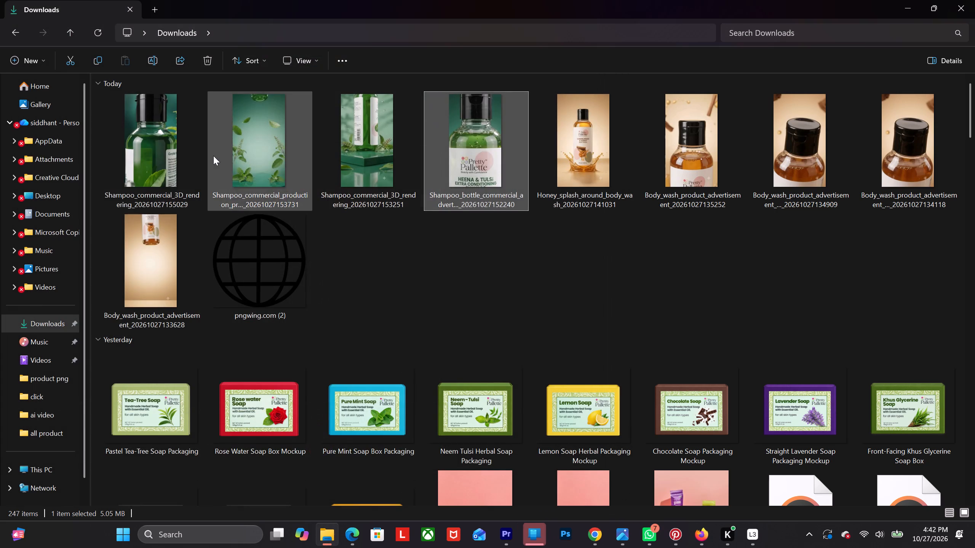
double_click(155, 157)
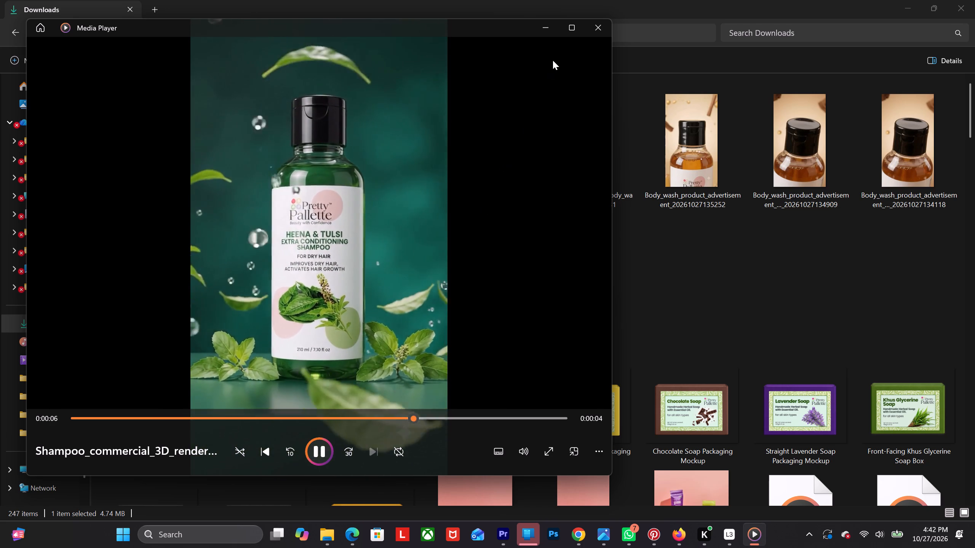
click(596, 26)
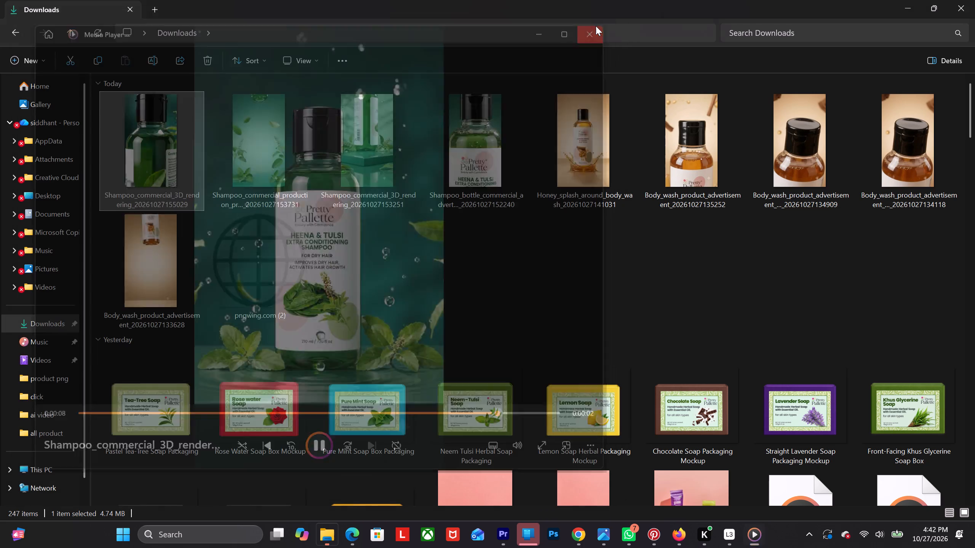
click(392, 148)
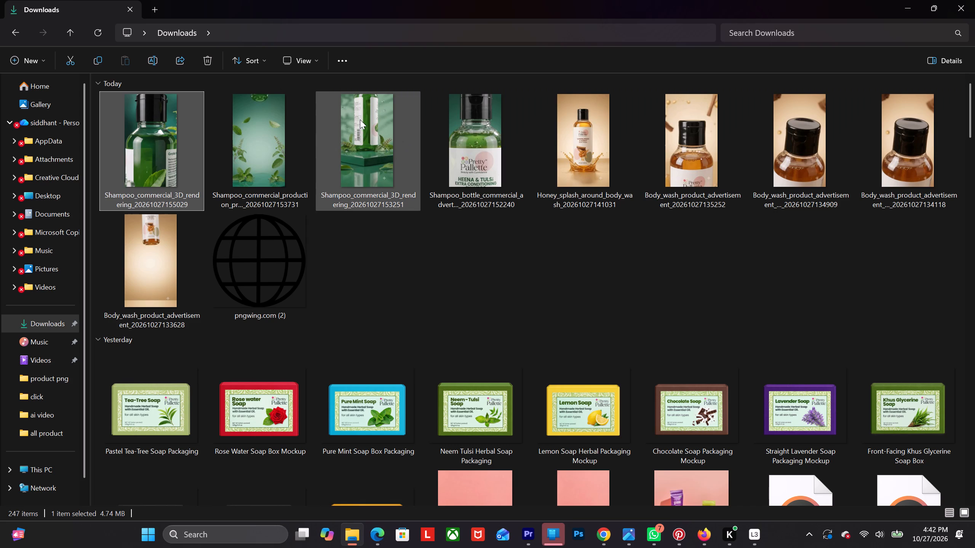
click(362, 140)
triple_click(357, 140)
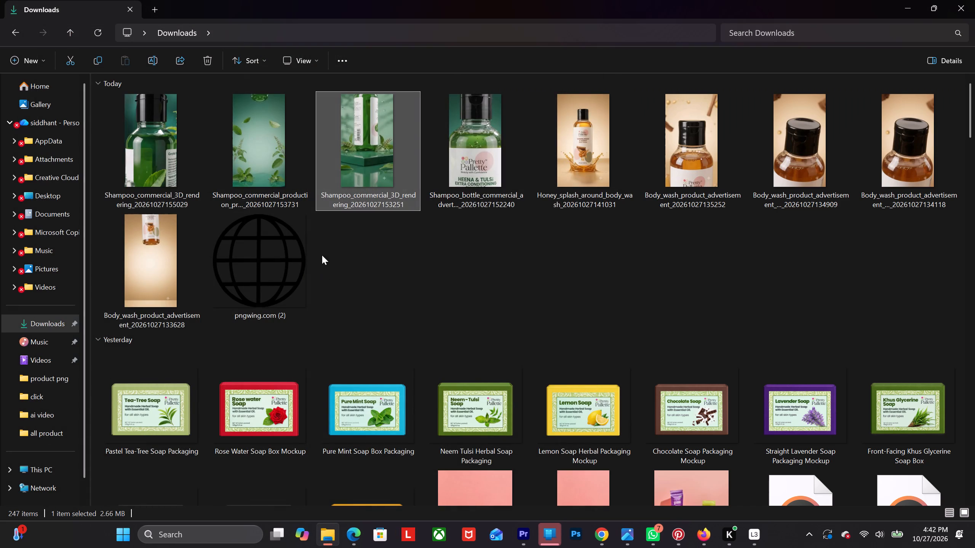
drag(346, 153, 532, 547)
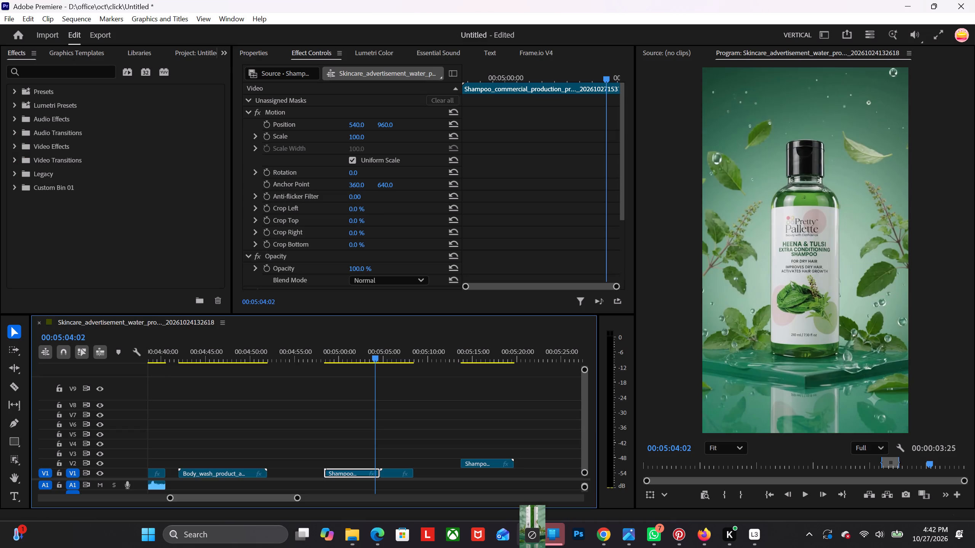
drag(532, 547, 494, 480)
Unlink the newly added 3D rendering clip and move its audio on A1 beneath the two joined shampoo clips.
click(505, 472)
right_click(505, 472)
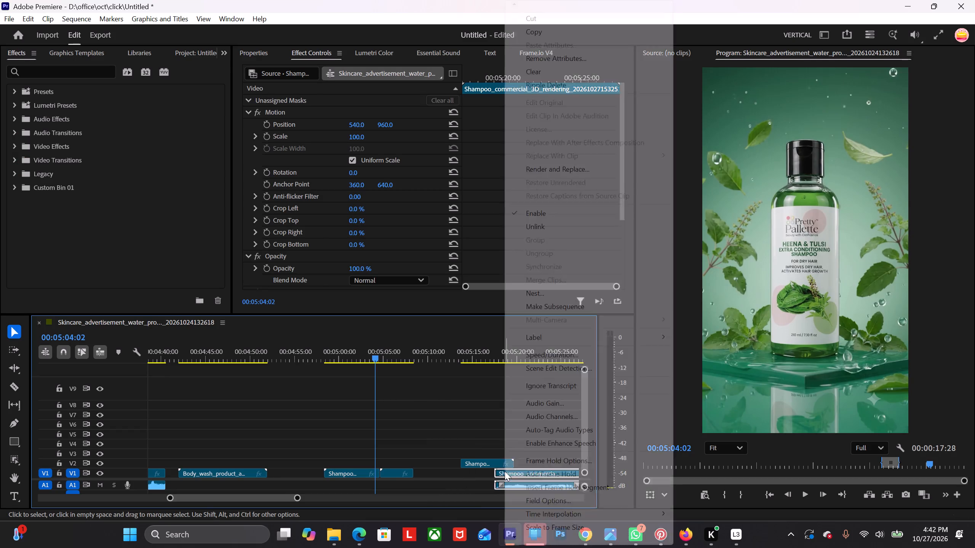
click(591, 224)
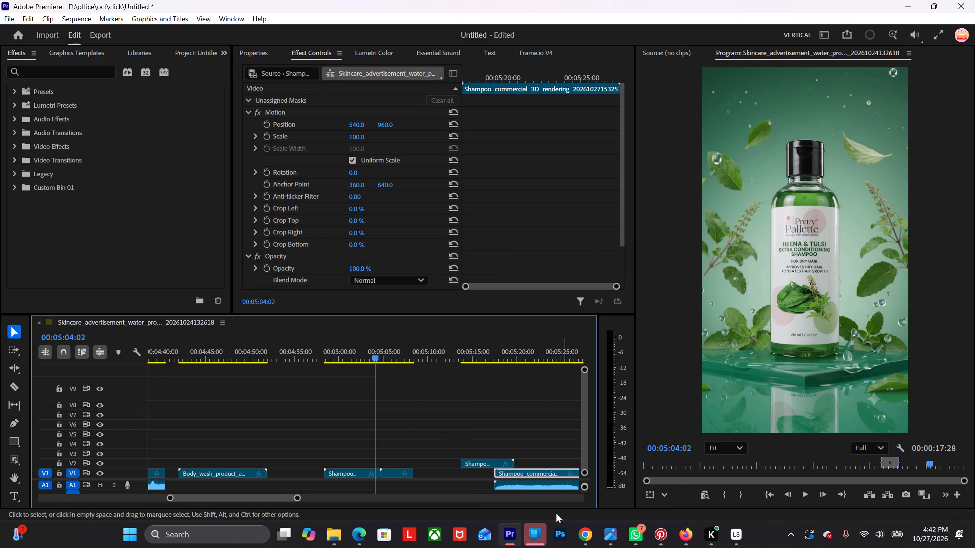
drag(519, 485, 487, 497)
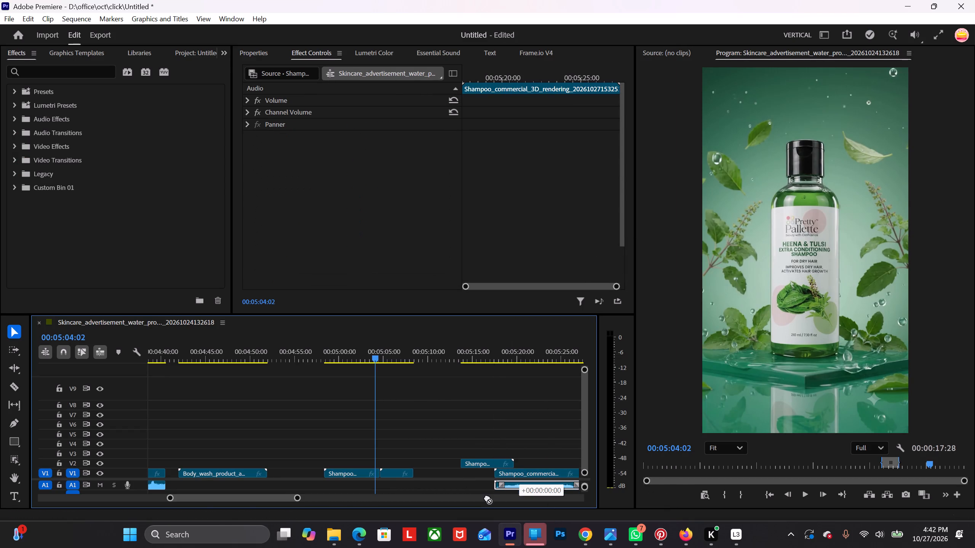
drag(487, 497, 434, 482)
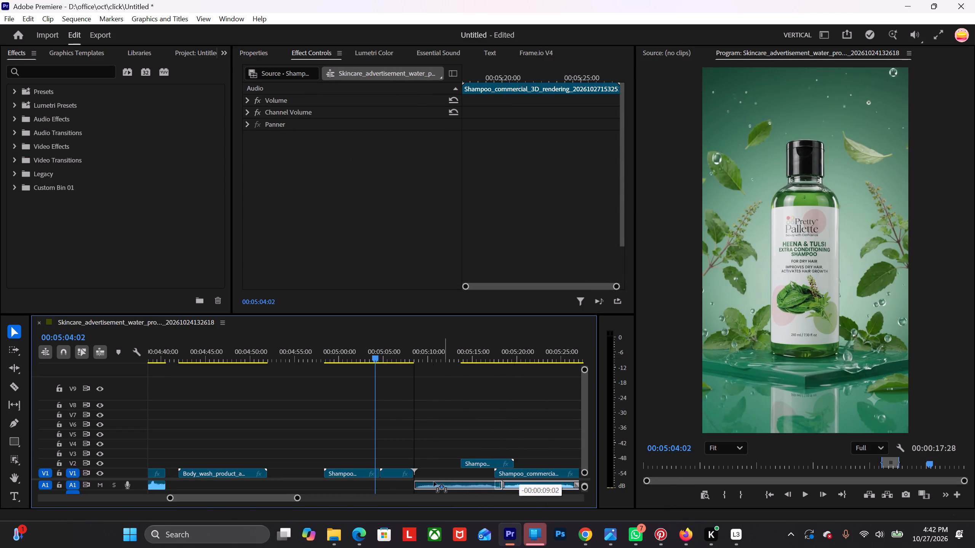
drag(434, 482, 349, 484)
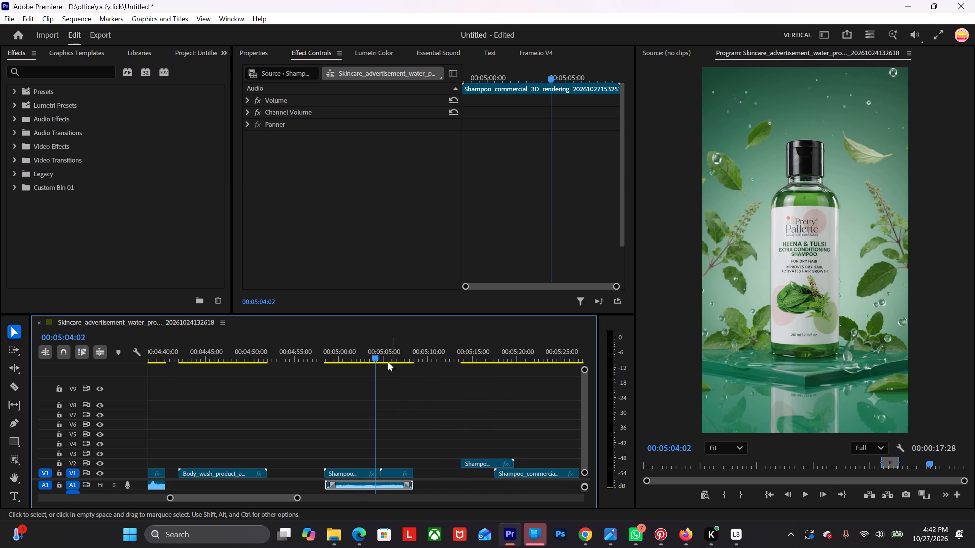
Shift the two joined shampoo clips on V1 slightly later so they start level with the audio on A1.
drag(368, 351, 329, 400)
alt+scroll(340, 412, up, 7)
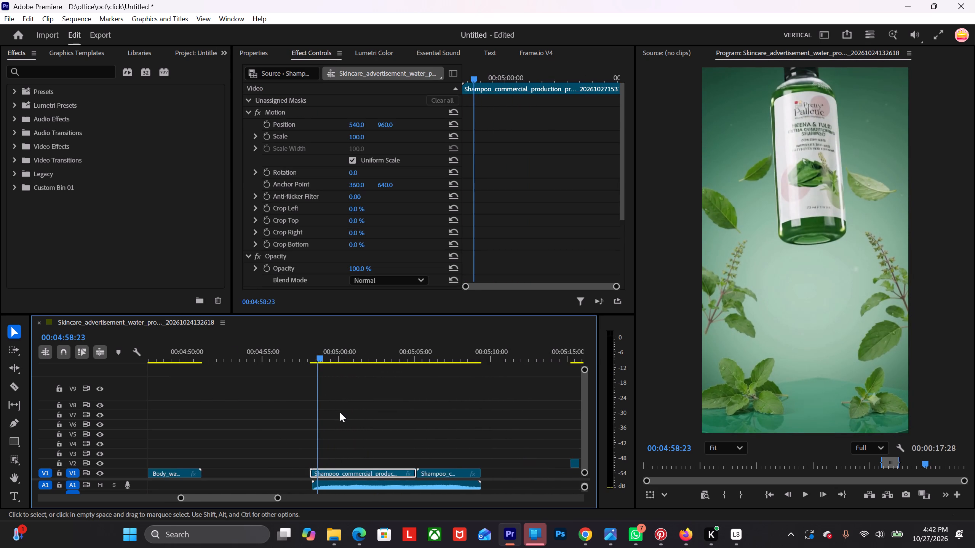
alt+scroll(340, 412, up, 3)
scroll(355, 432, down, 2)
drag(355, 432, 407, 460)
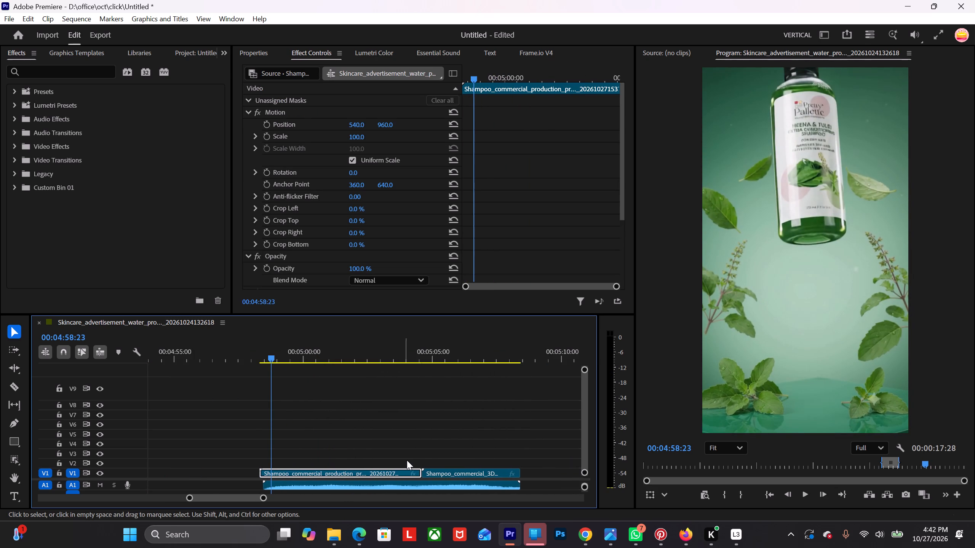
drag(407, 460, 410, 460)
drag(371, 439, 447, 471)
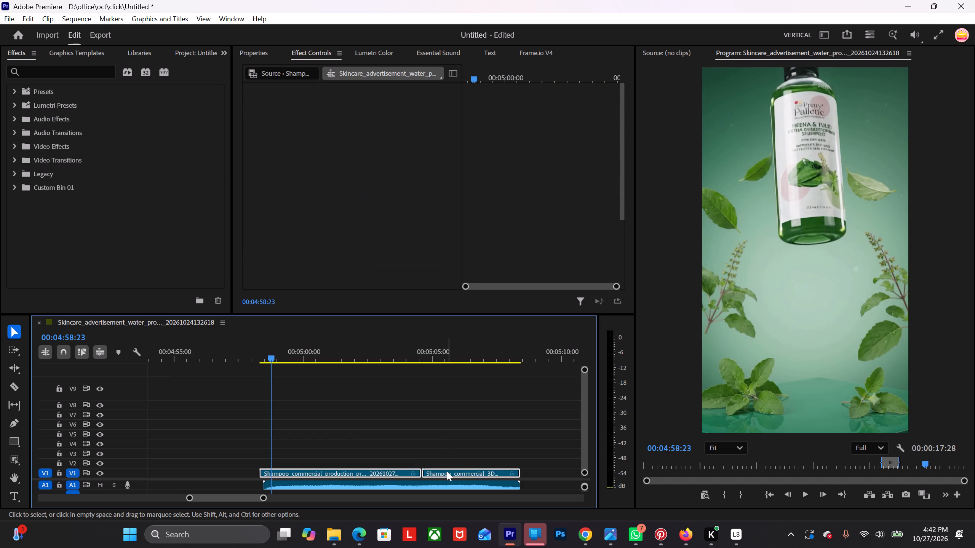
click(447, 472)
Play the two joined shampoo clips with their new audio from about 00:04:58 to about 00:05:07.
drag(268, 357, 262, 361)
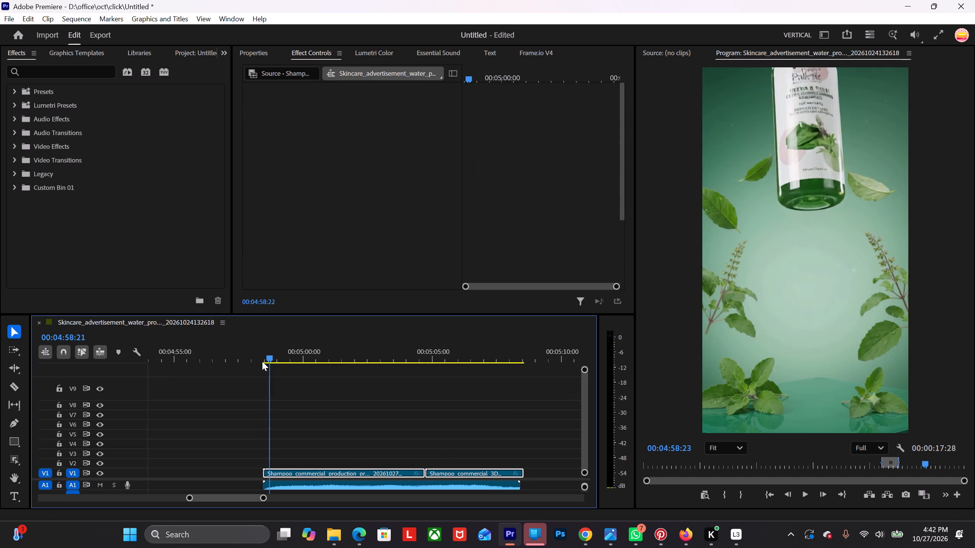
drag(262, 361, 256, 366)
key(space)
scroll(310, 388, down, 3)
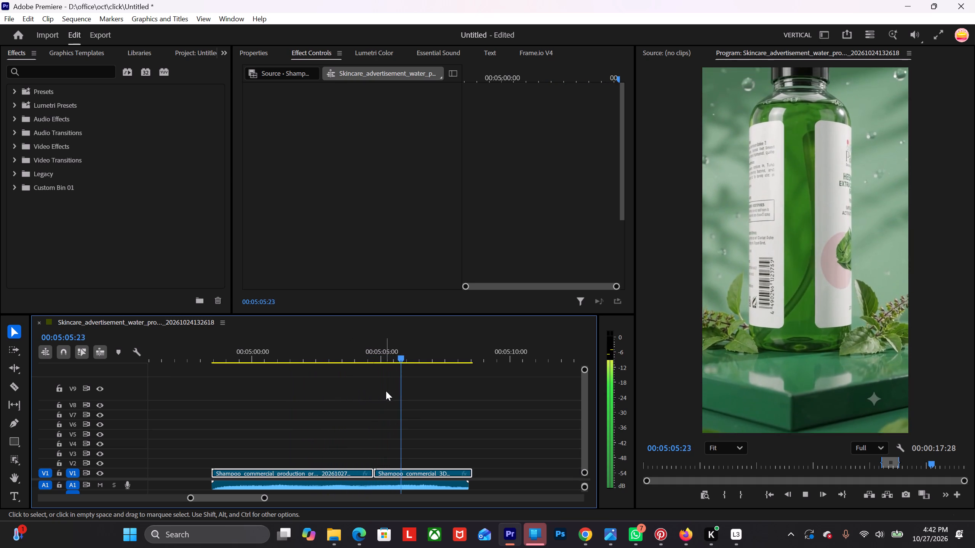
key(space)
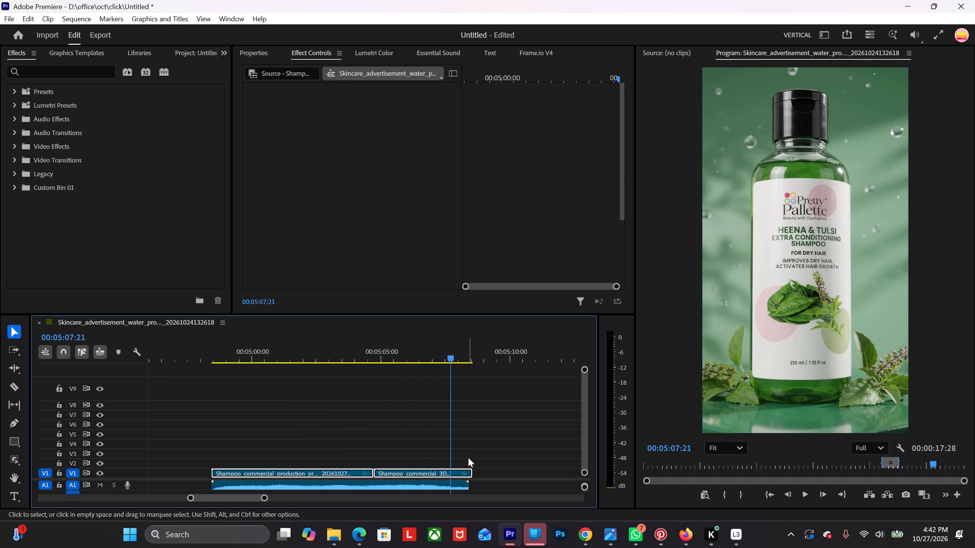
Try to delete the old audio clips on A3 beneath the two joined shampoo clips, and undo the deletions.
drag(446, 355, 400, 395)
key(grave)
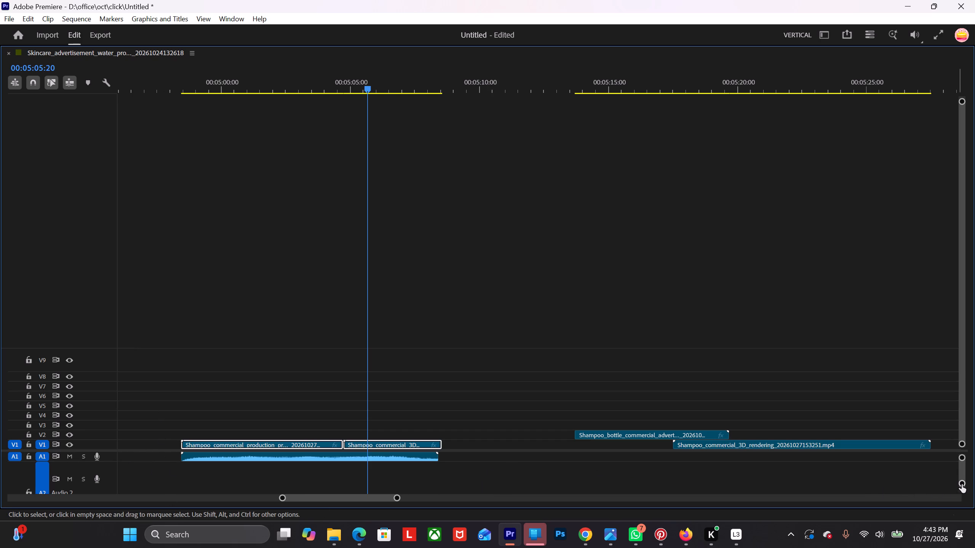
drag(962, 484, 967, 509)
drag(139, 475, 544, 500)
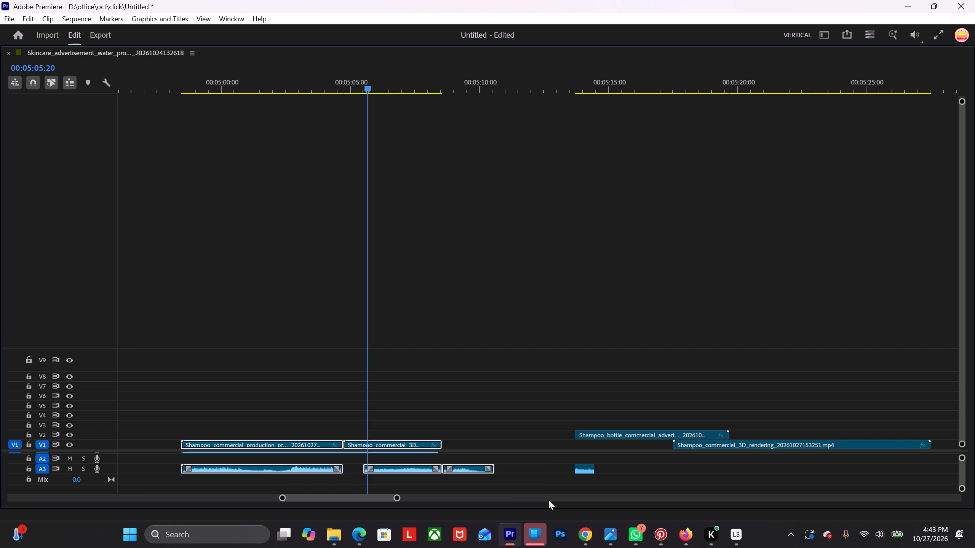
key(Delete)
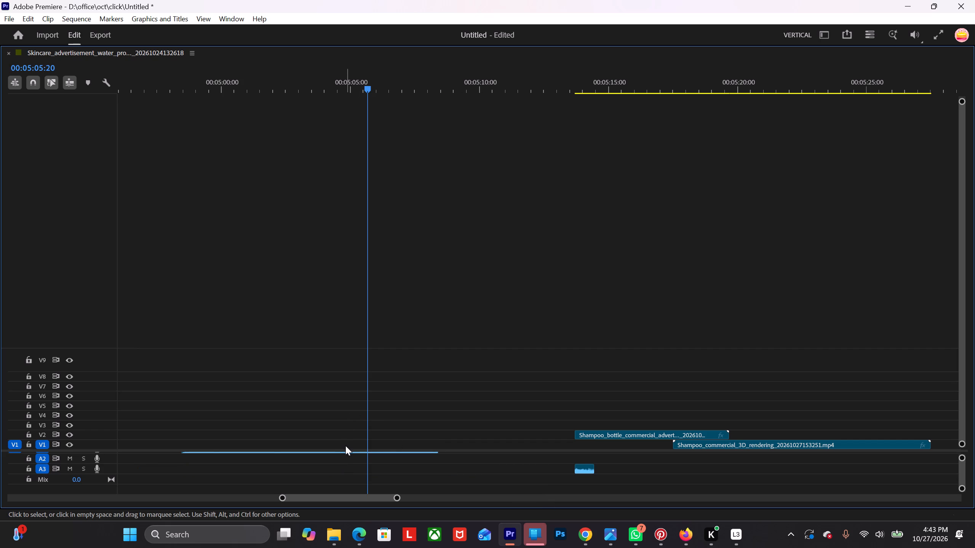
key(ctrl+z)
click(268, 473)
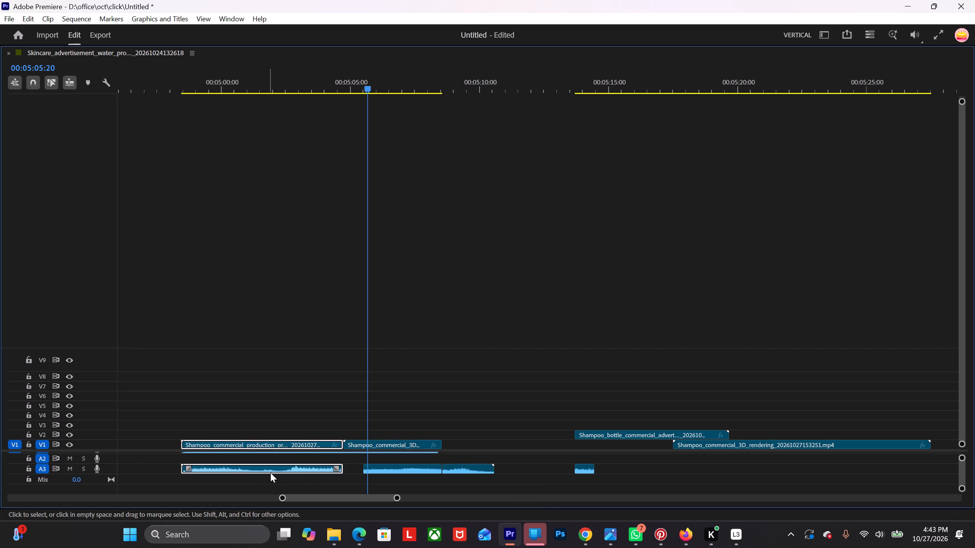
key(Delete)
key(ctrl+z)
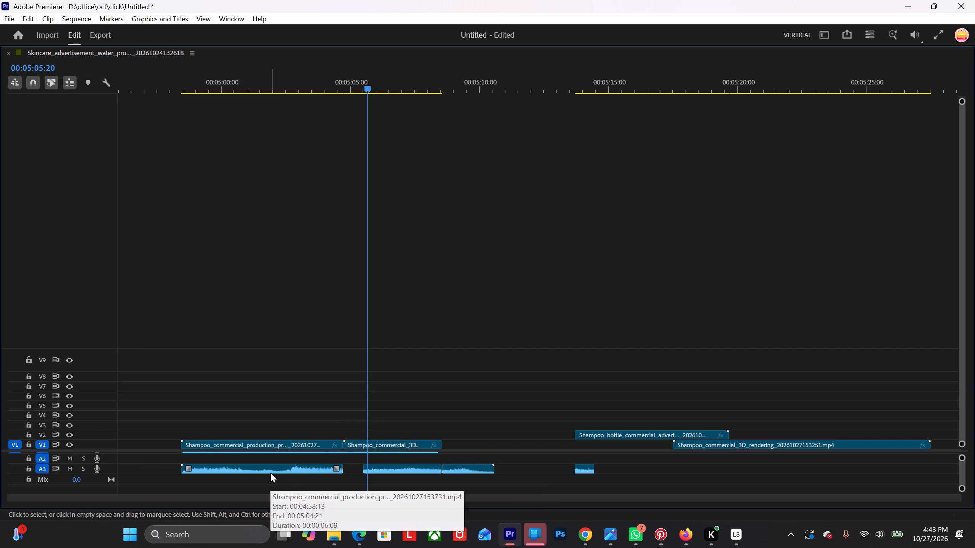
Unlink the Shampoo_commercial_production clip starting at 00:04:58:13 and delete its original audio from A3.
click(274, 469)
right_click(274, 469)
click(304, 227)
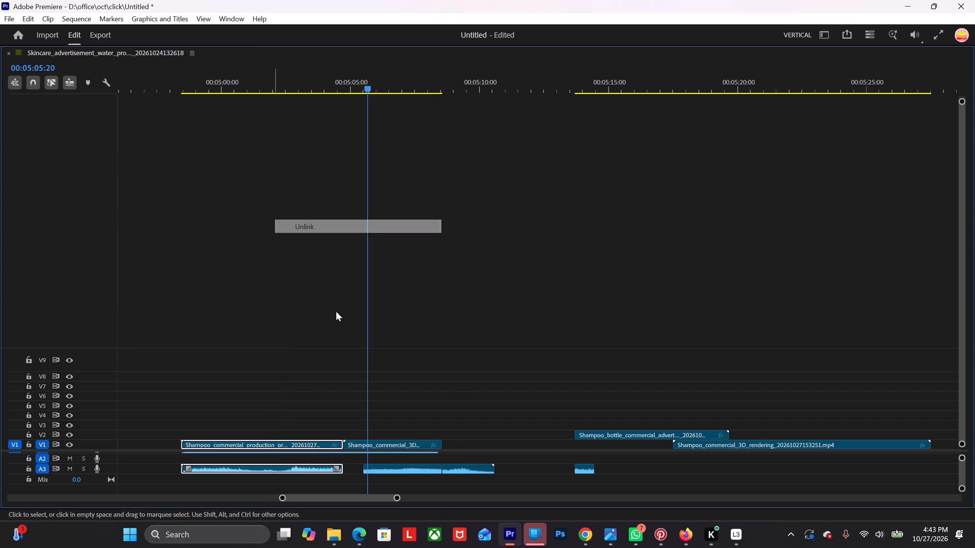
click(305, 470)
key(Delete)
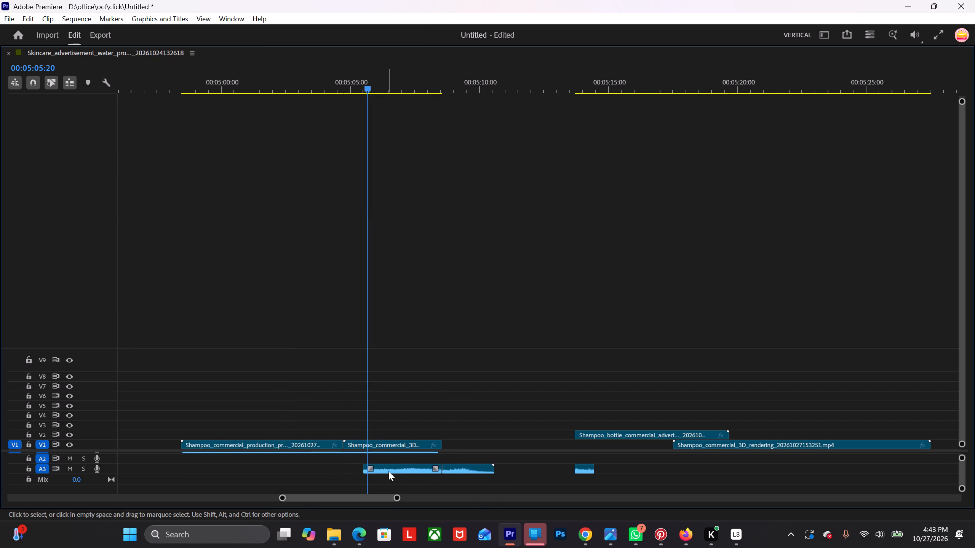
Unlink the second joined clip, Shampoo_commercial_3D_rendering, and delete its original audio from A3.
click(391, 471)
right_click(391, 471)
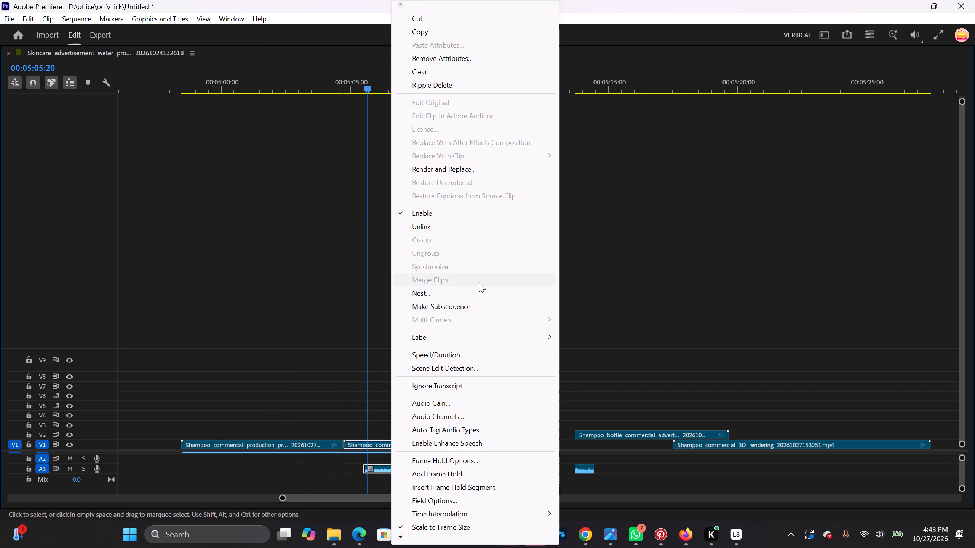
click(461, 223)
click(420, 468)
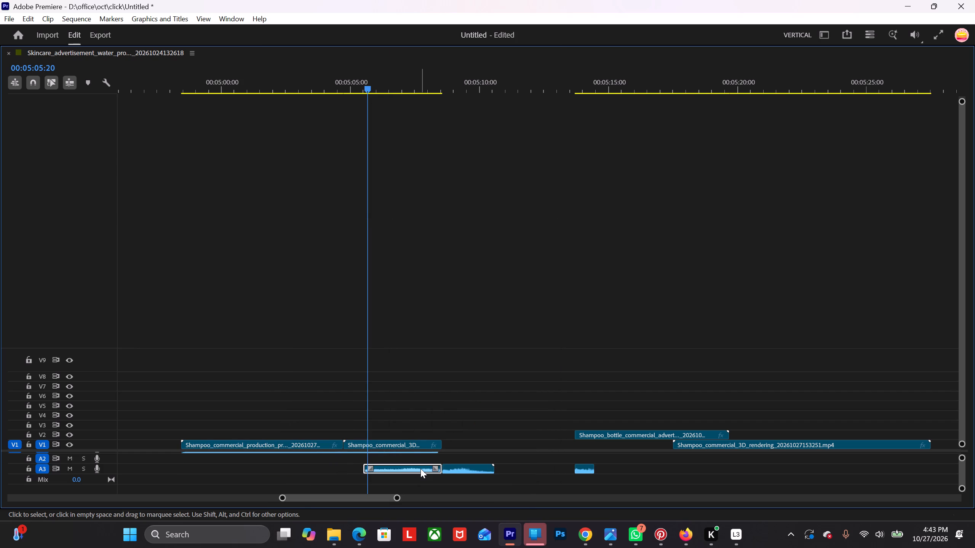
key(Delete)
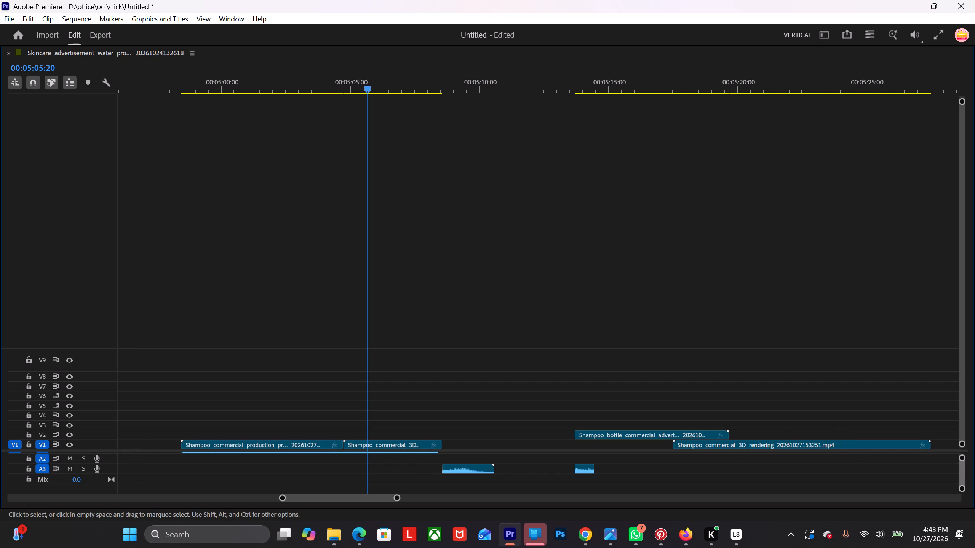
Play the two joined shampoo clips with only the A1 audio, from about 00:04:58 to 00:05:08:17.
drag(961, 477, 961, 464)
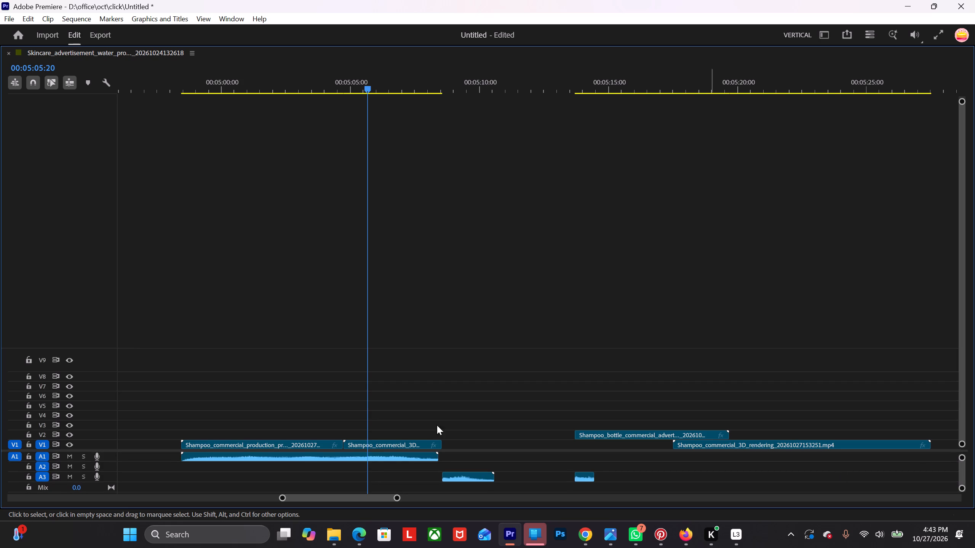
key(grave)
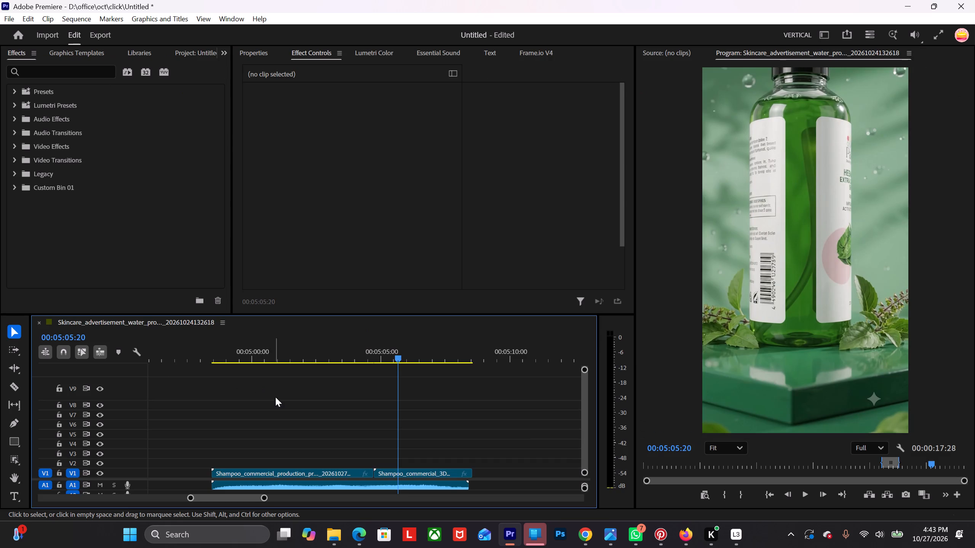
drag(387, 349, 238, 430)
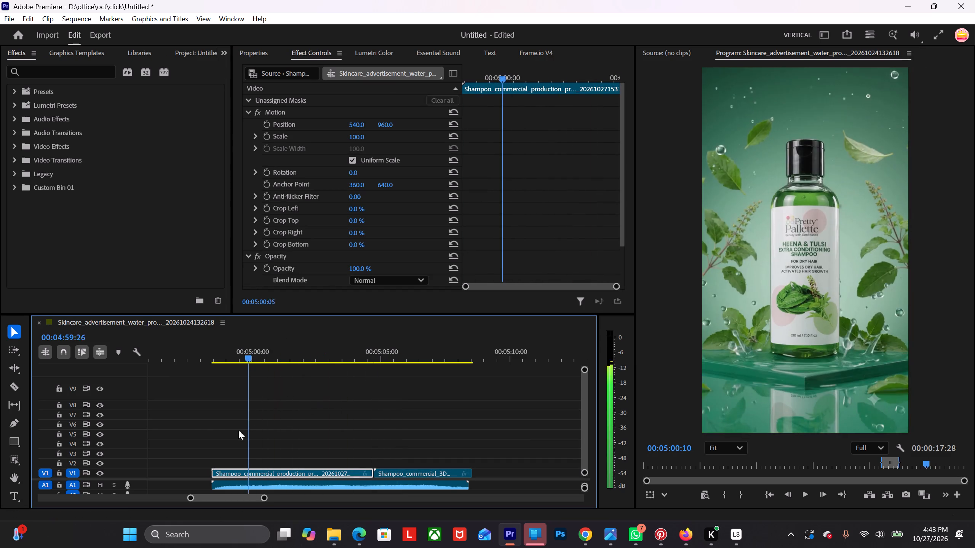
drag(238, 430, 214, 433)
key(space)
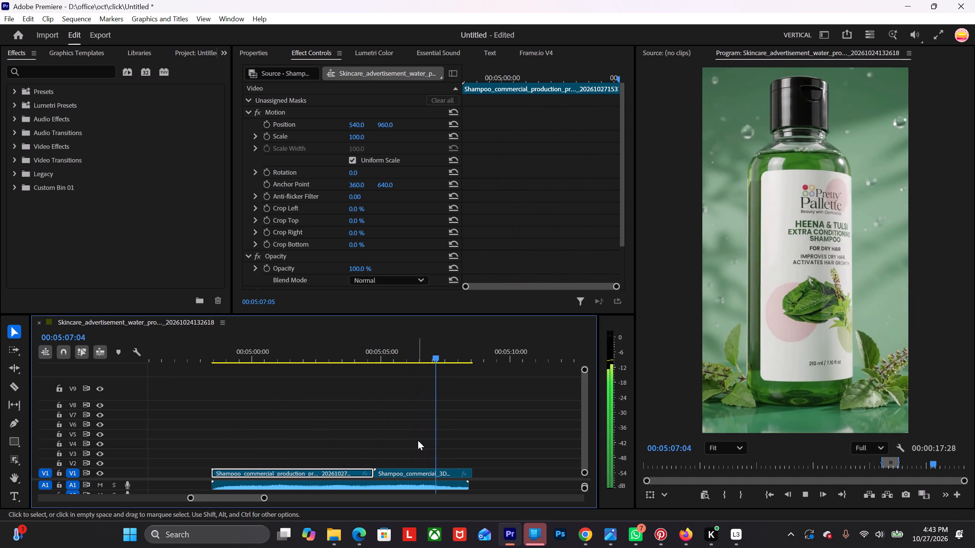
key(space)
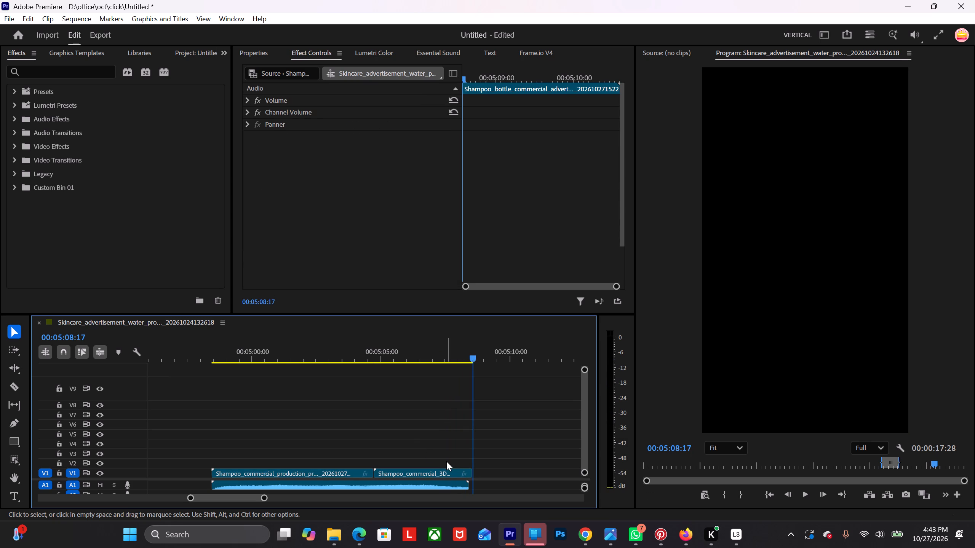
Split the second joined 3D rendering clip on V1 at 00:05:08:12, where the A1 audio ends.
drag(475, 361, 471, 371)
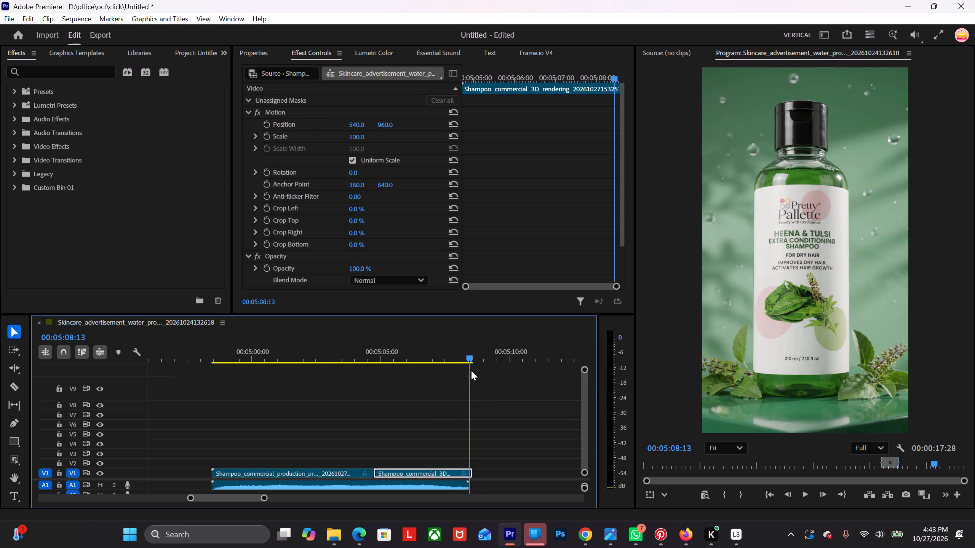
drag(471, 371, 472, 371)
alt+scroll(472, 376, up, 6)
alt+scroll(472, 376, down, 8)
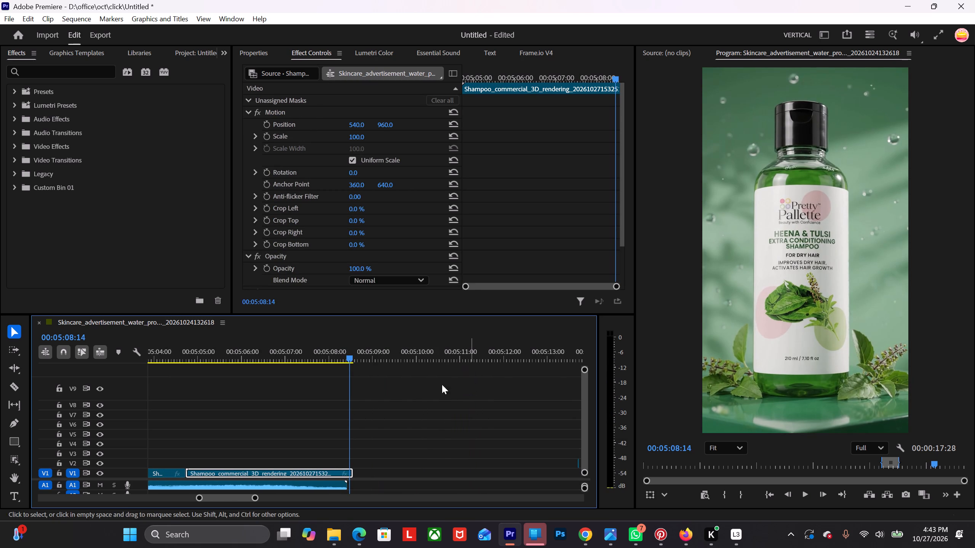
drag(357, 357, 348, 360)
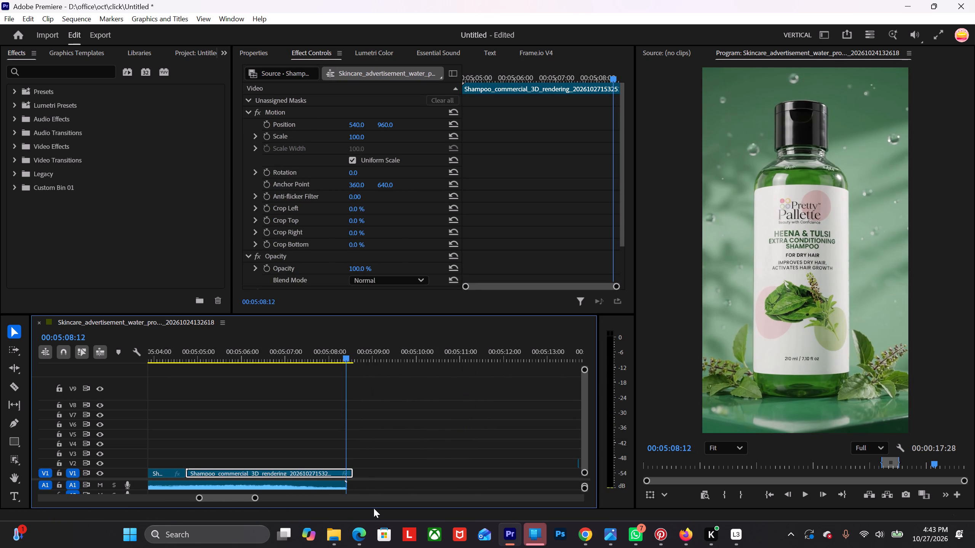
key(c)
click(348, 472)
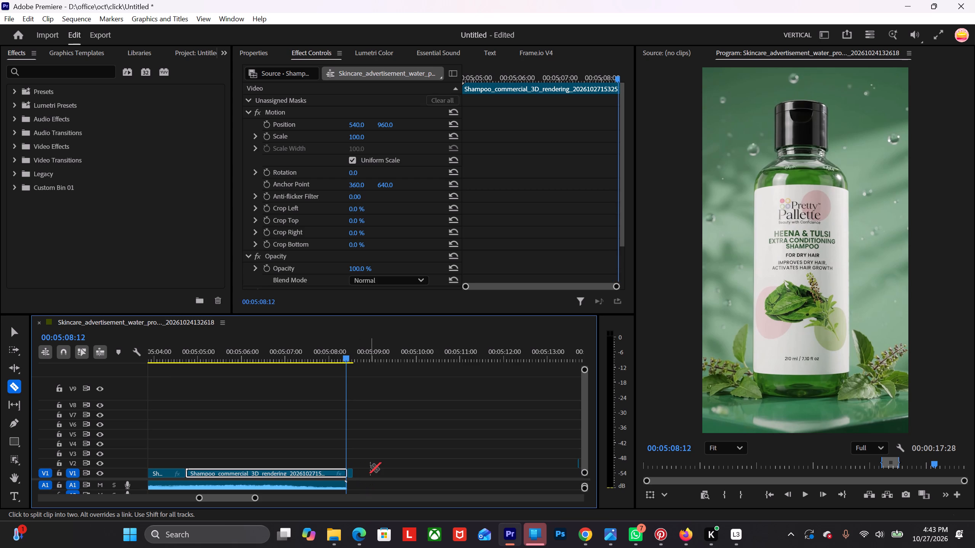
Set the speed of the short leftover piece after the 00:05:08:12 cut to 0.4%, extending its last frames.
key(v)
click(352, 475)
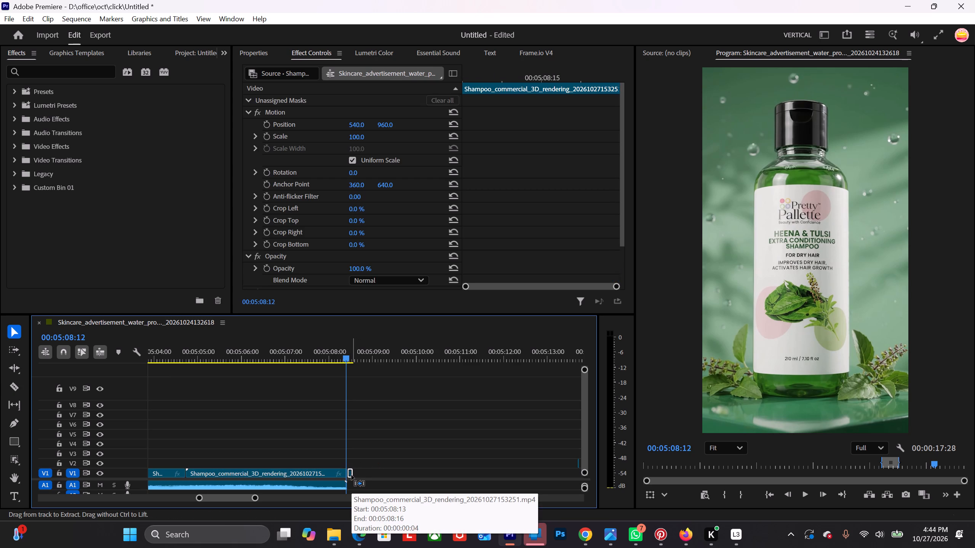
key(ctrl+r)
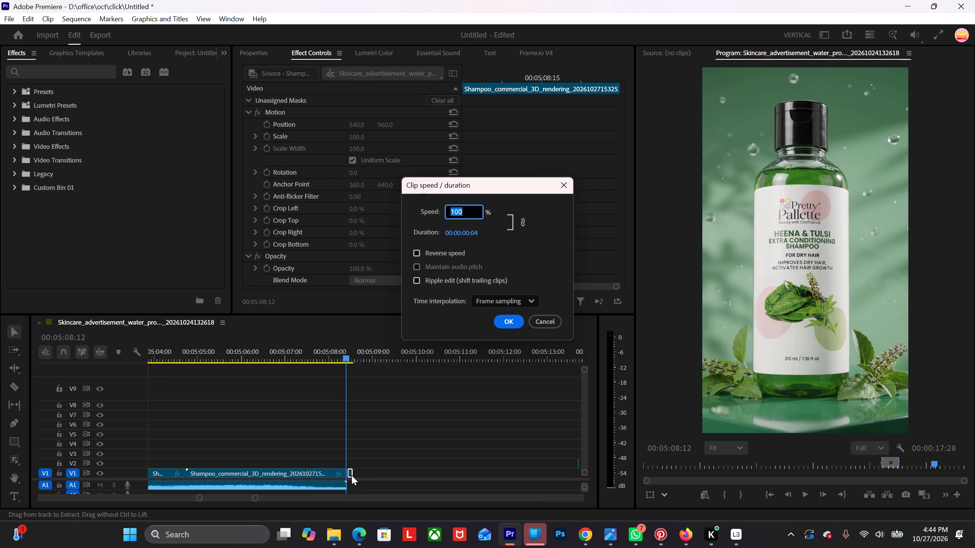
text(.2)
key(BackSpace)
key(4)
key(Return)
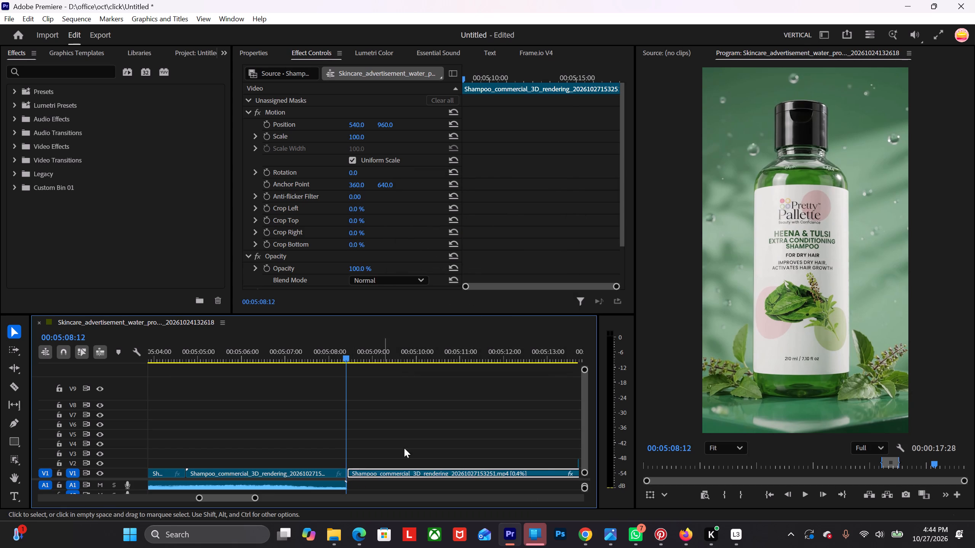
Move the Shampoo_bottle_commercial clip from V2 up to V3, starting at about 00:05:21.
alt+scroll(411, 455, down, 18)
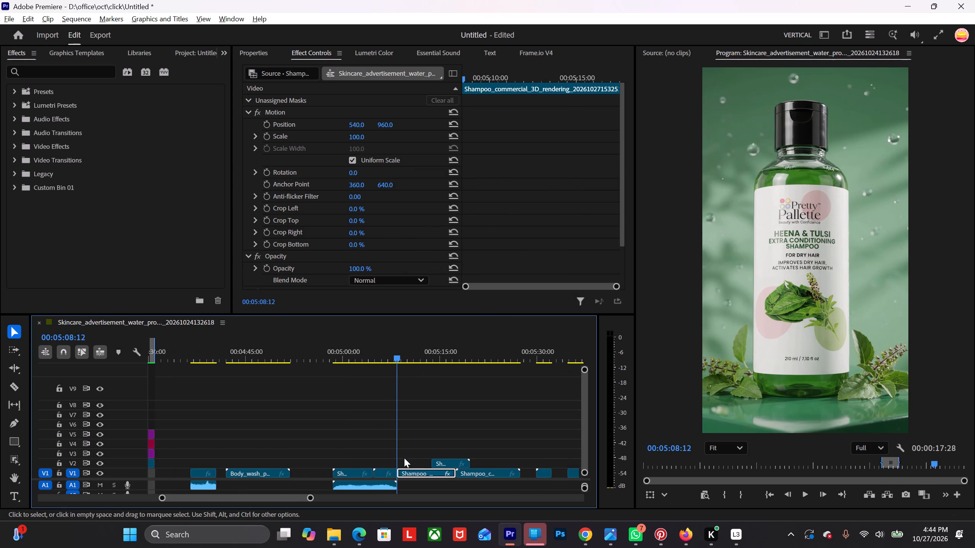
drag(423, 442, 459, 460)
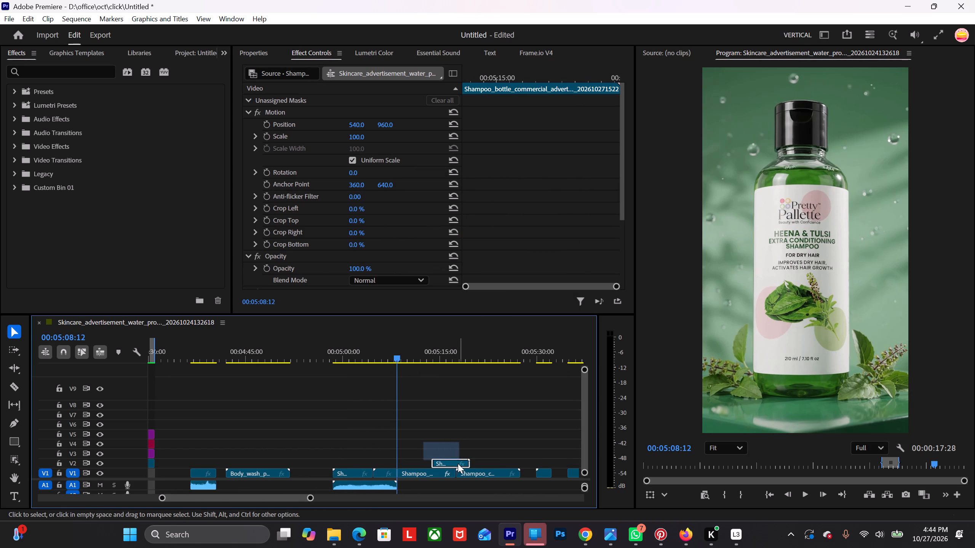
drag(457, 465, 510, 455)
Place the Minimal graphic and its title clips from V3 and V4 near 00:04:25 on V2 and V3 at about 00:05:14.
scroll(182, 397, up, 6)
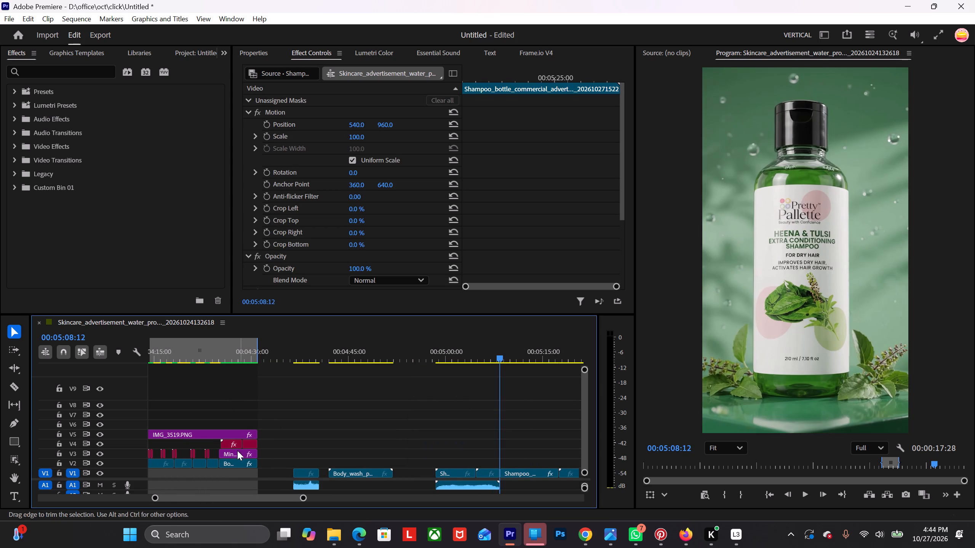
click(213, 443)
drag(275, 445, 258, 445)
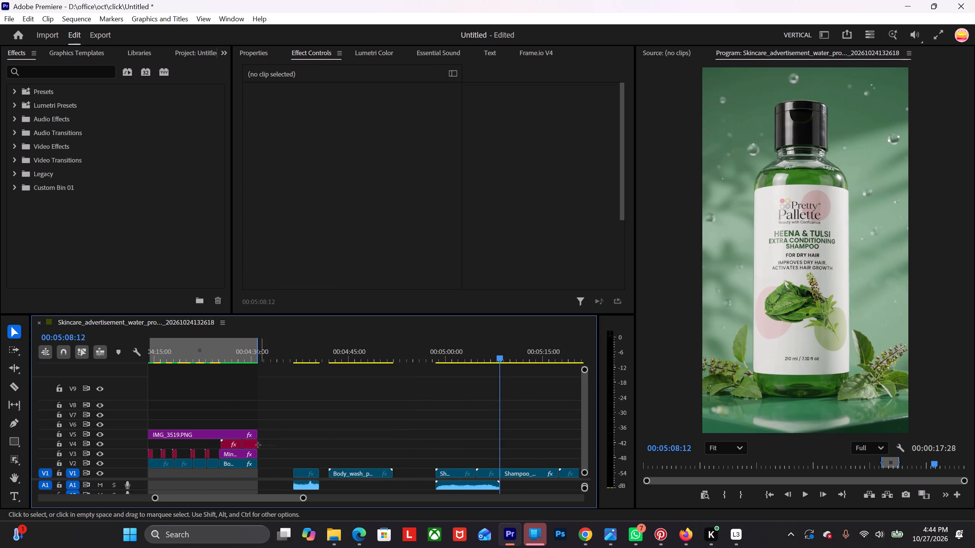
drag(258, 445, 232, 452)
drag(234, 454, 268, 454)
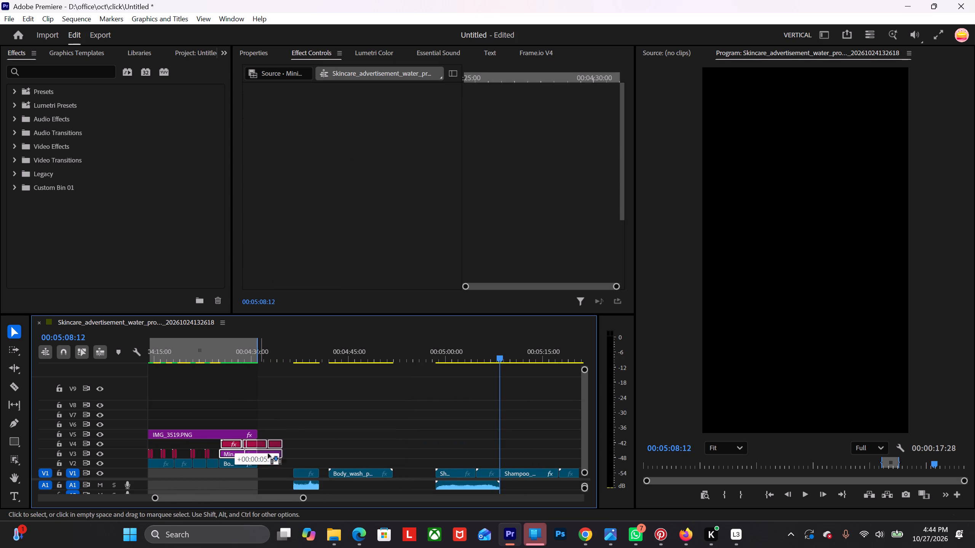
drag(268, 454, 460, 463)
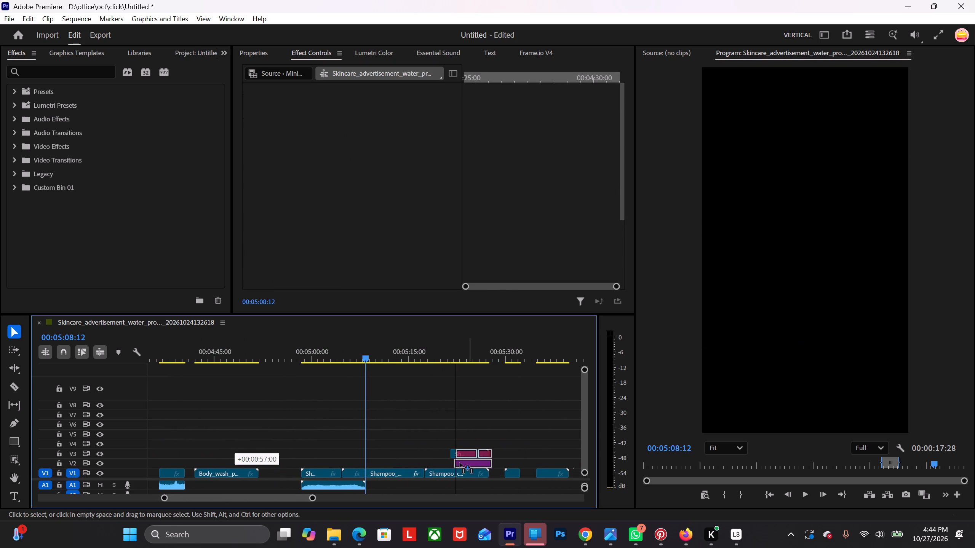
drag(460, 463, 408, 462)
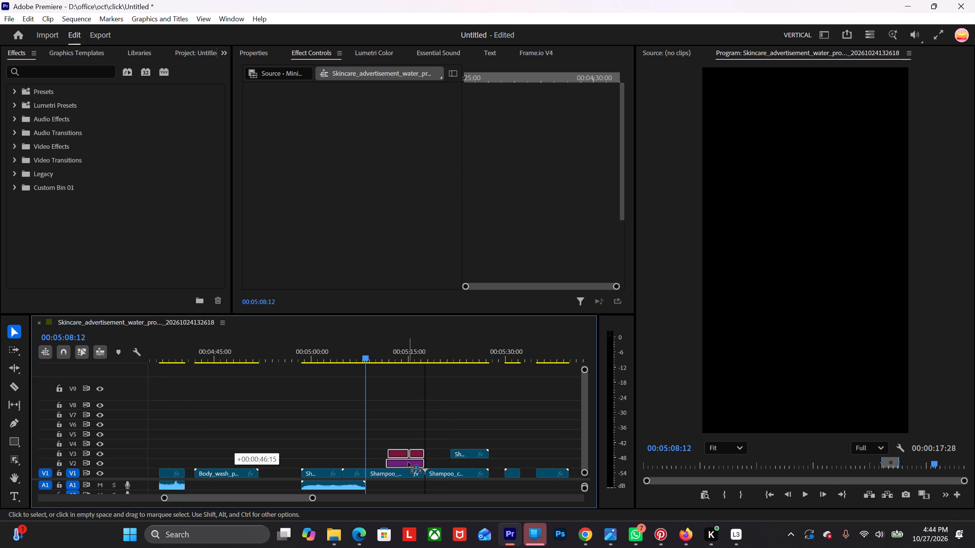
drag(408, 462, 414, 461)
Move the Shampoo_bottle_commercial clip from V3 to V4, starting at about 00:05:35.
scroll(414, 461, down, 4)
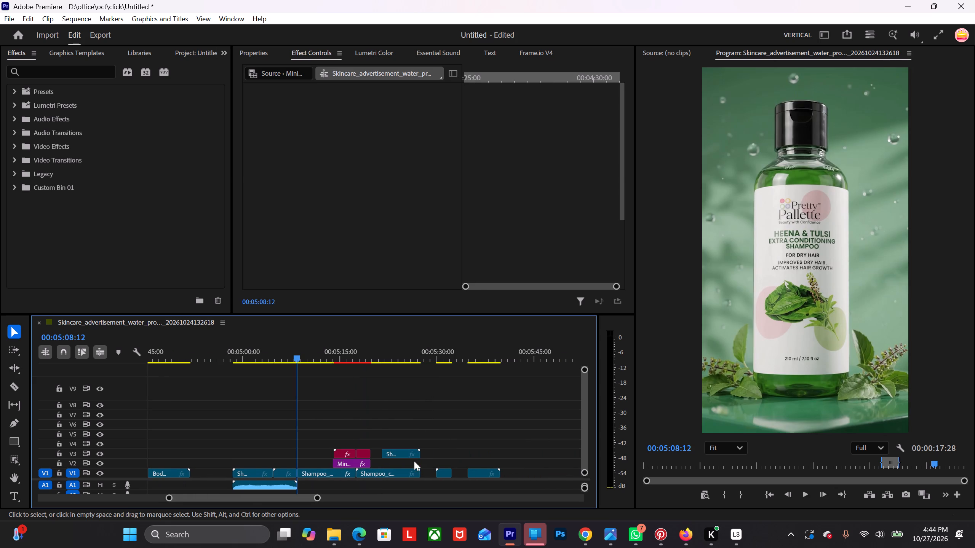
drag(400, 453, 486, 448)
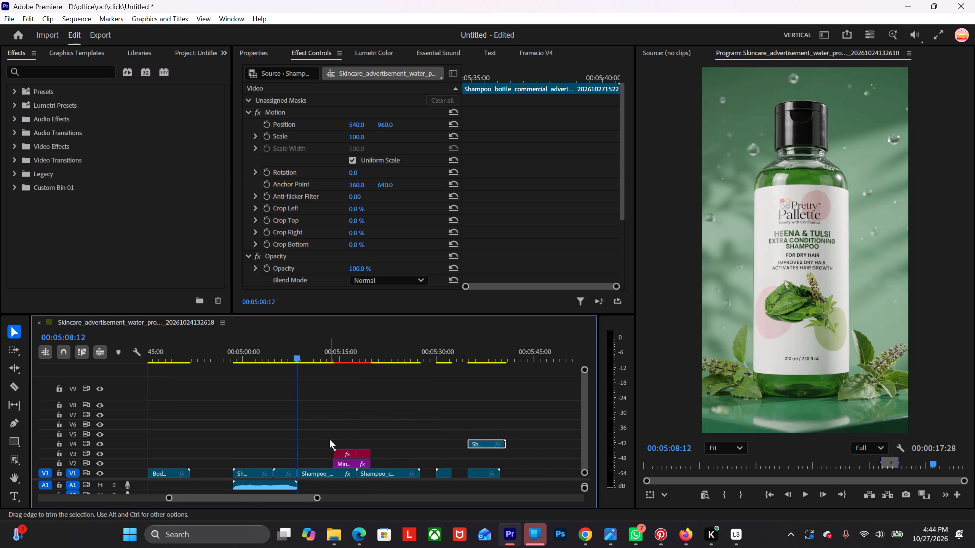
Move the Minimal graphic and its title clips on V2 and V3 to start at about 00:05:17:20, above the second Shampoo_commercial clip.
drag(330, 439, 371, 466)
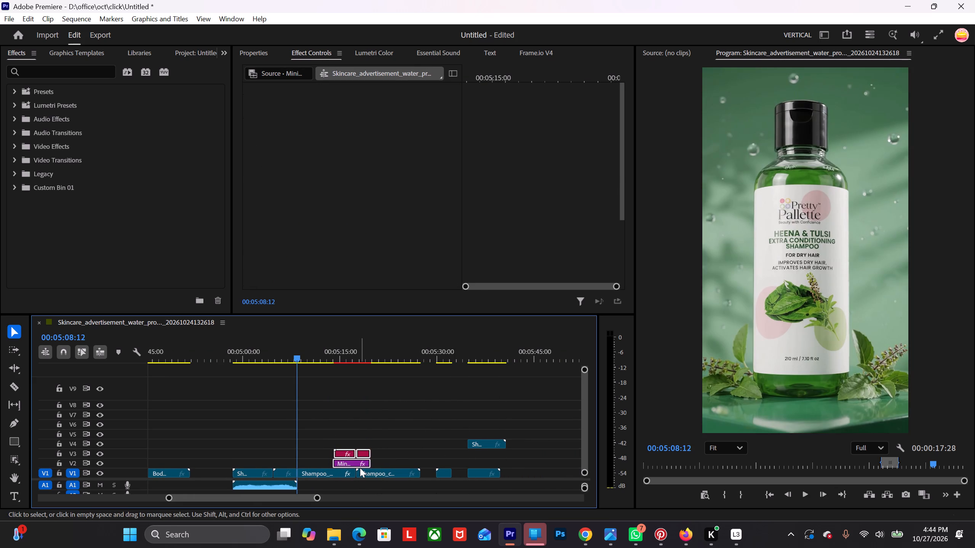
drag(355, 463, 374, 460)
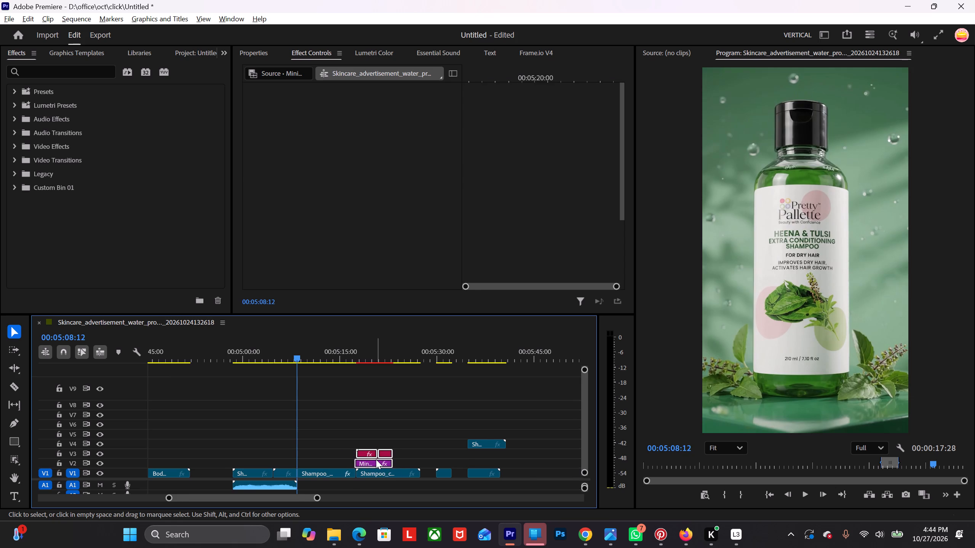
alt+scroll(376, 459, up, 5)
drag(323, 434, 388, 461)
drag(385, 462, 385, 463)
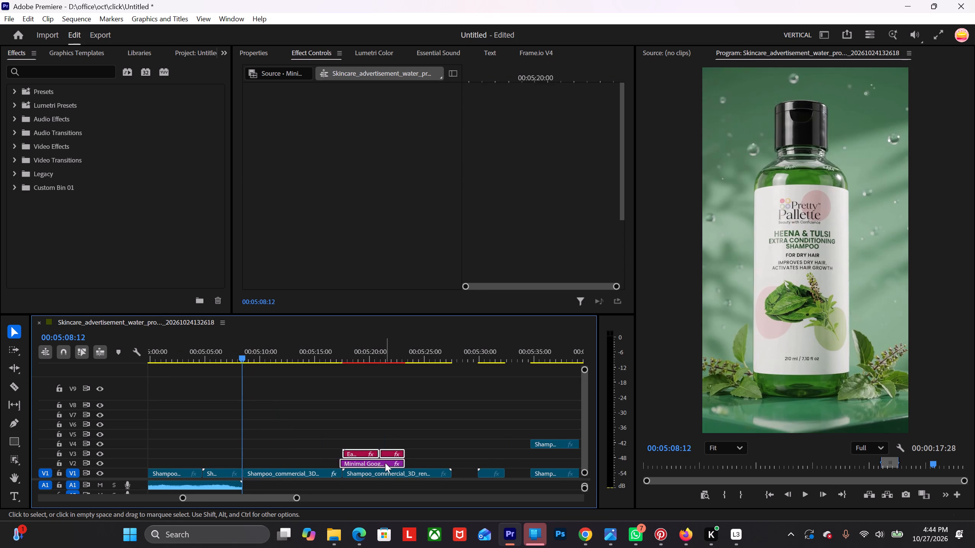
drag(385, 463, 389, 463)
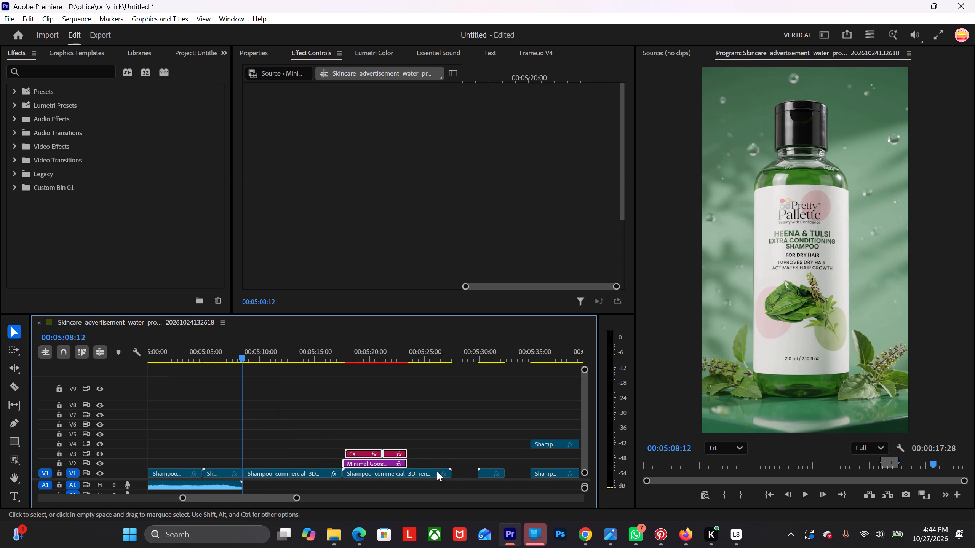
Trim the end of the V1 Shampoo_commercial clip beneath the graphics to match their end at about 00:05:23.
drag(451, 470, 407, 477)
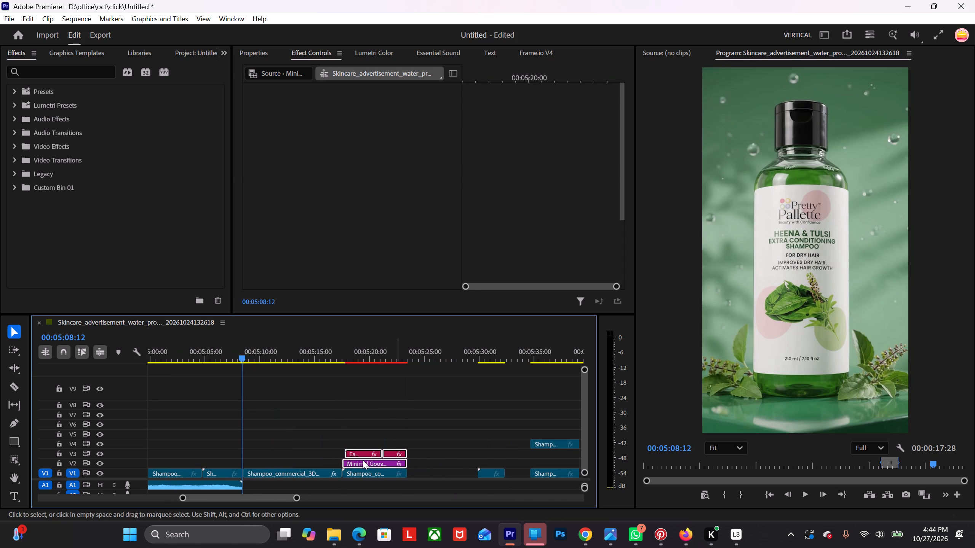
Find the Directional Blur video effect and apply it to the V1 Shampoo_commercial clip beneath the title graphics.
click(72, 72)
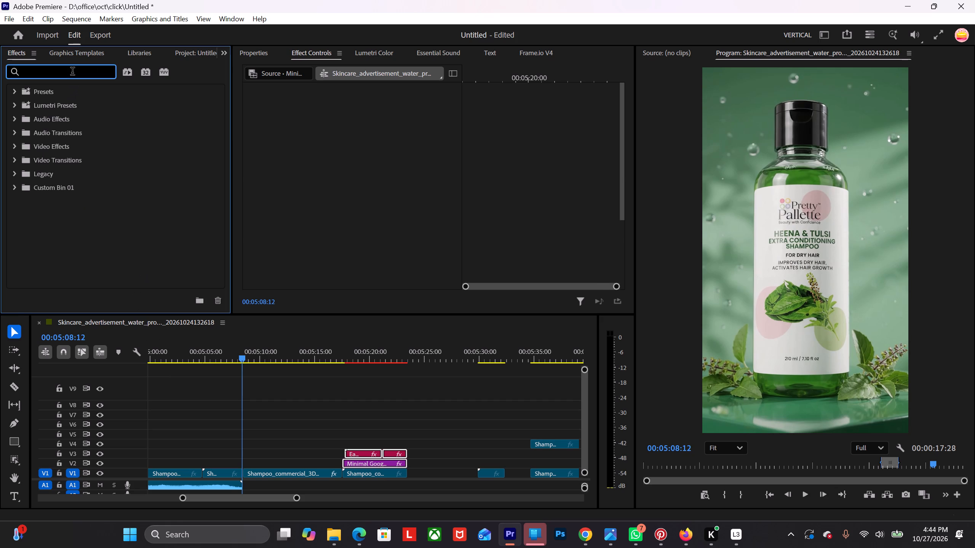
text(direction blur)
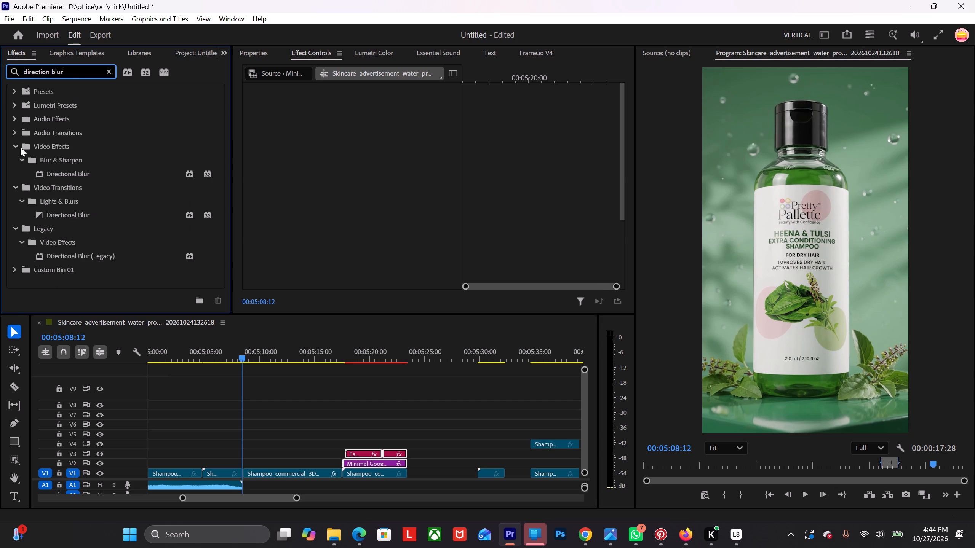
click(56, 173)
drag(56, 173, 162, 196)
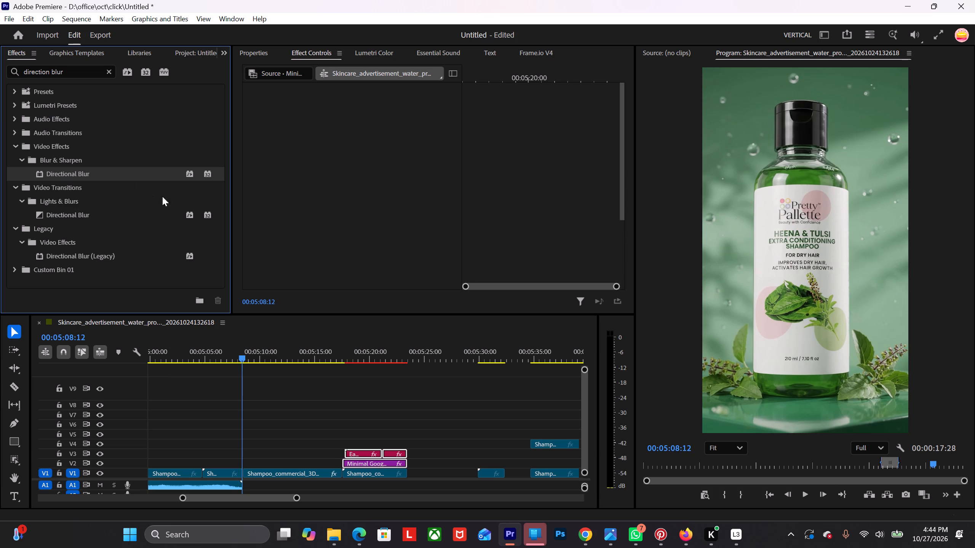
drag(162, 196, 320, 405)
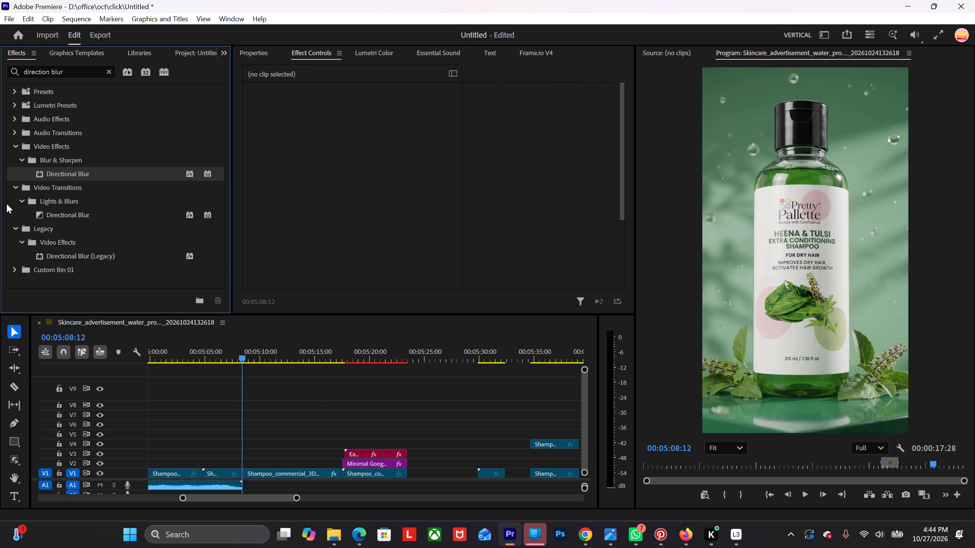
click(53, 165)
click(51, 174)
drag(51, 175, 369, 457)
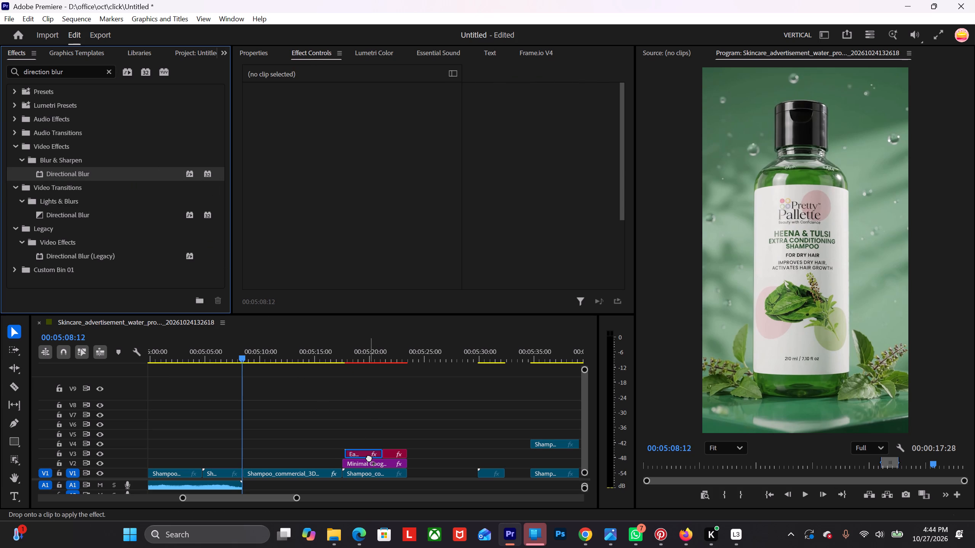
drag(369, 457, 370, 471)
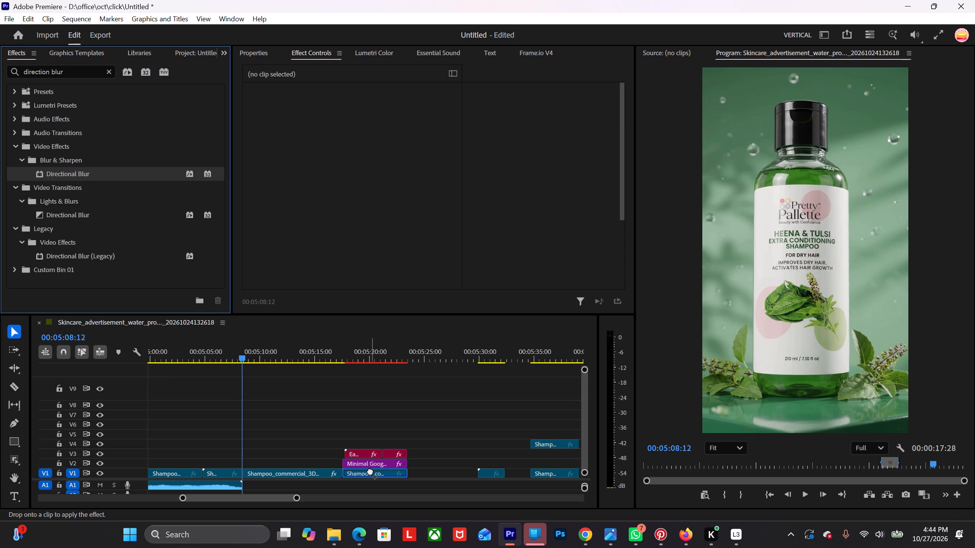
drag(370, 471, 370, 471)
Set the Directional Blur amount on the clip beneath the titles to 5.
scroll(284, 161, down, 5)
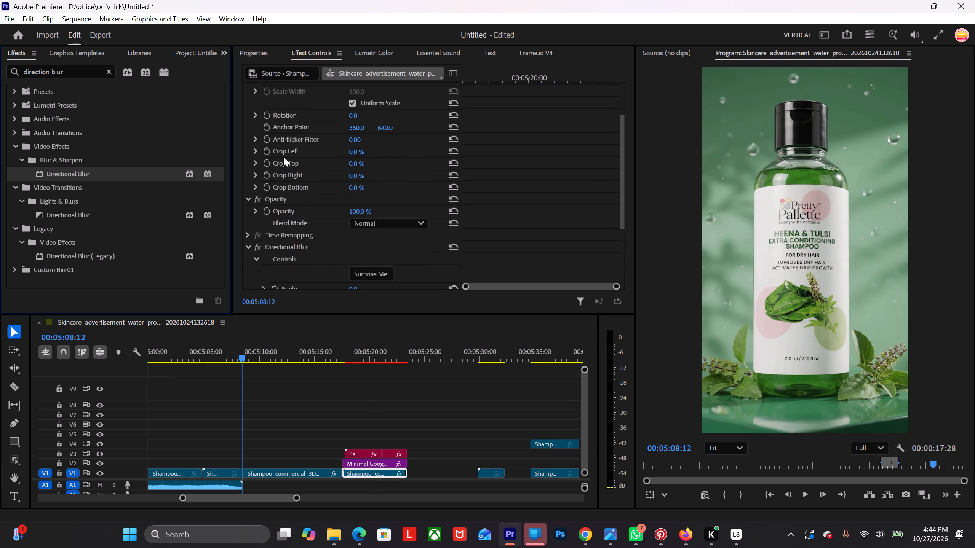
scroll(283, 157, down, 6)
click(352, 230)
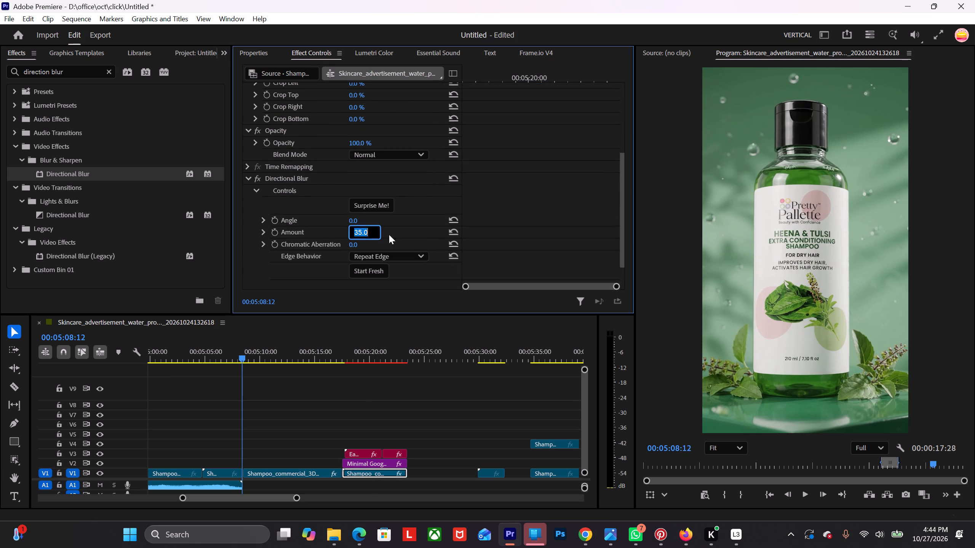
key(5)
key(Return)
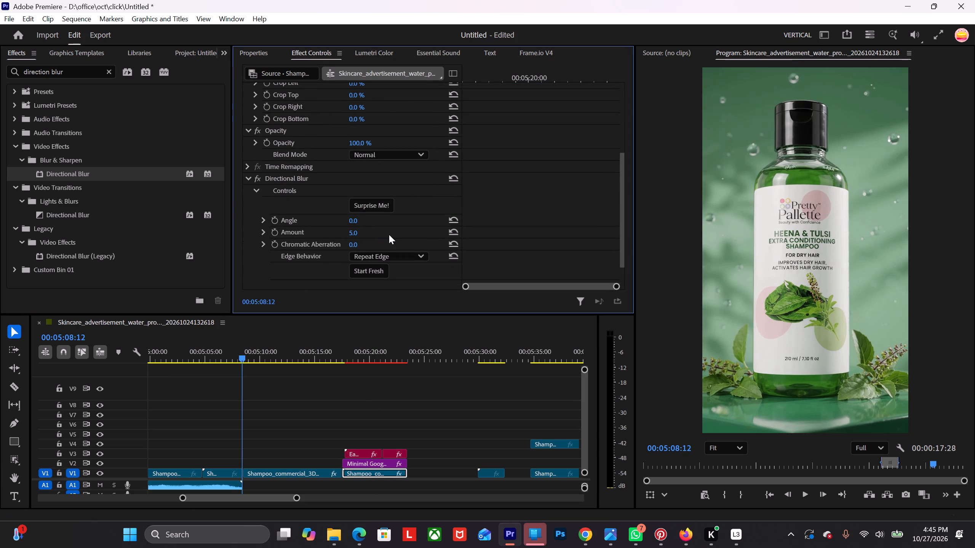
Play back the extended bottle shot from 00:05:08:12 to review it.
key(space)
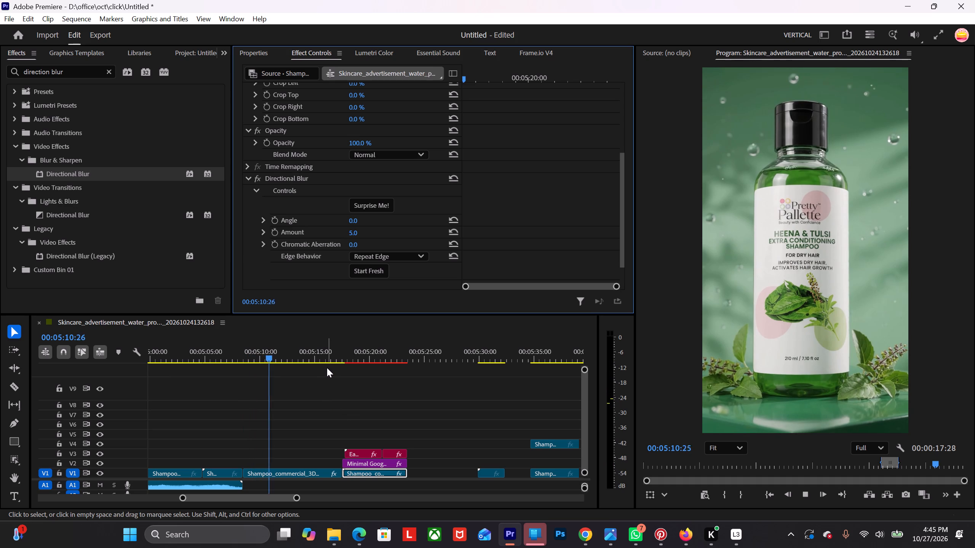
key(space)
key(space)
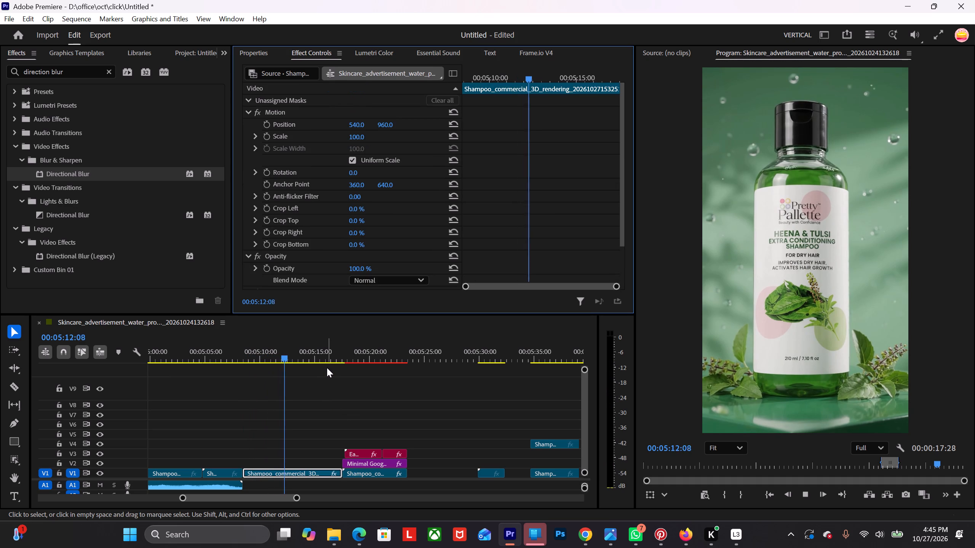
key(space)
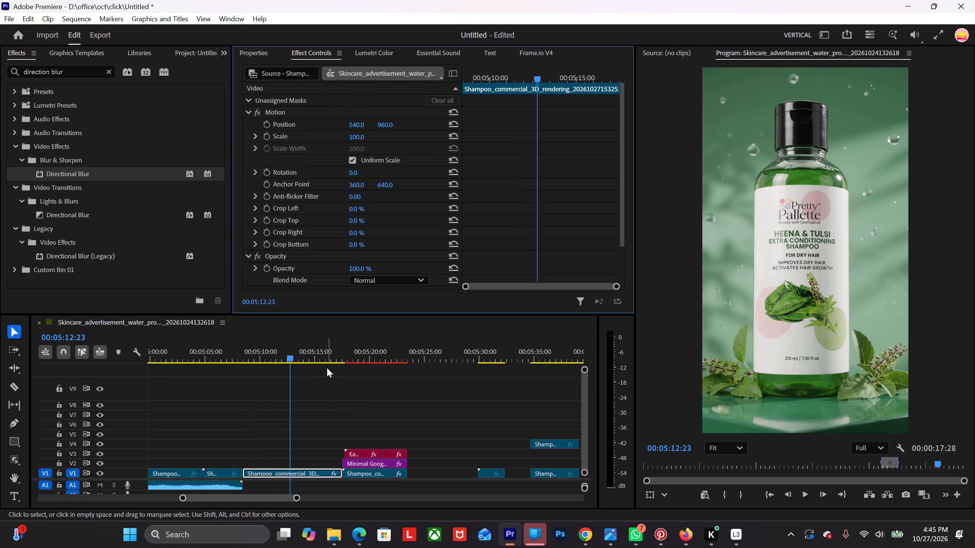
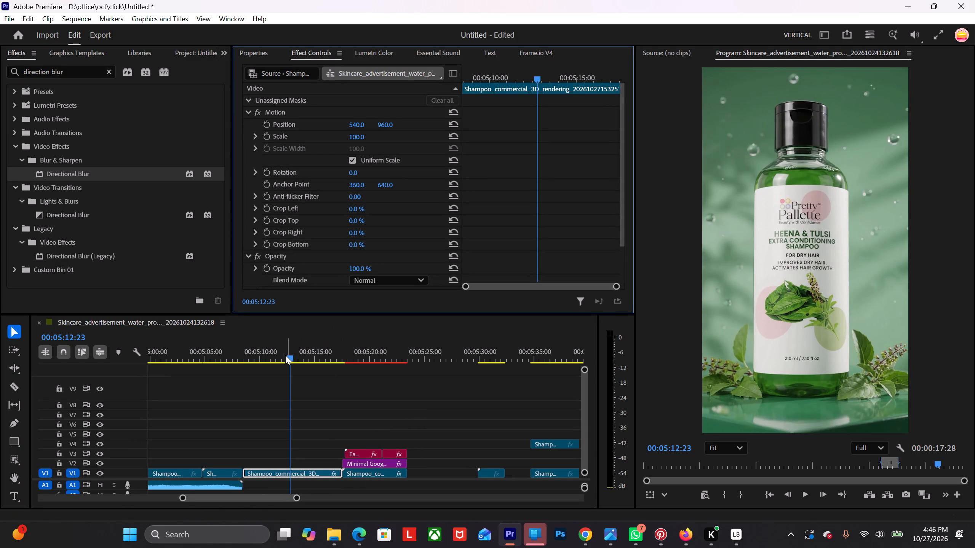
Scrub from the extended bottle shot to 00:05:18:00 to review the start of the blurred end-title section.
drag(285, 355, 348, 368)
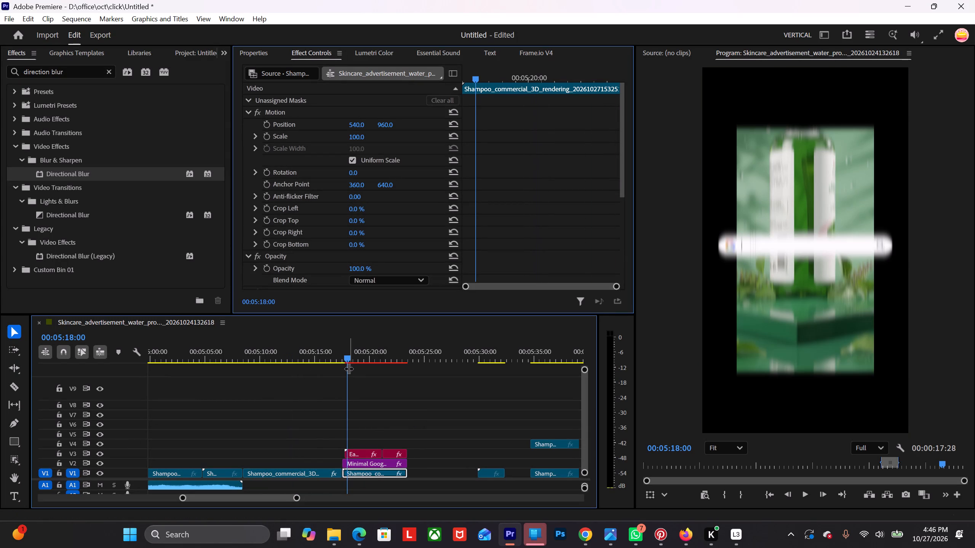
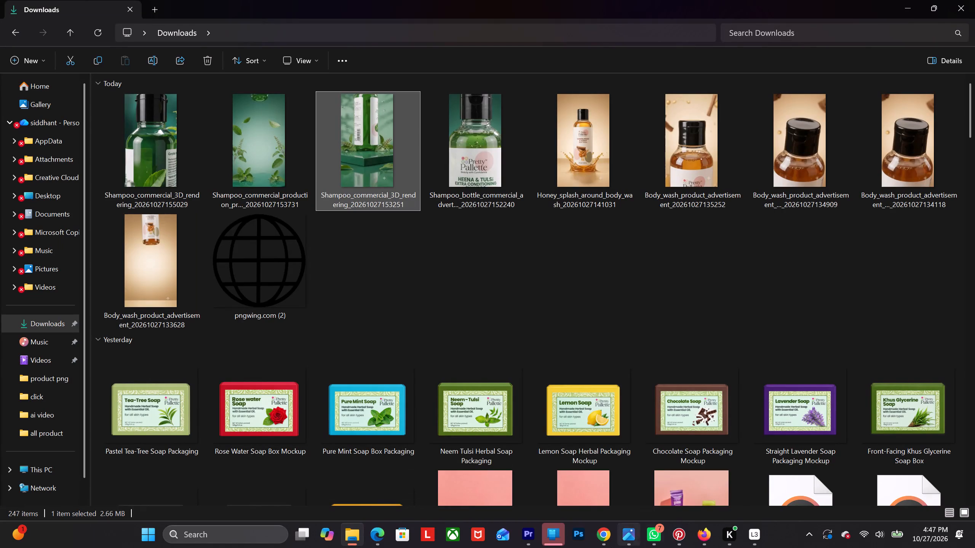
Switch to Premiere and scale the blurred bottle clip under the end title to 150 so it fills the vertical frame.
click(601, 547)
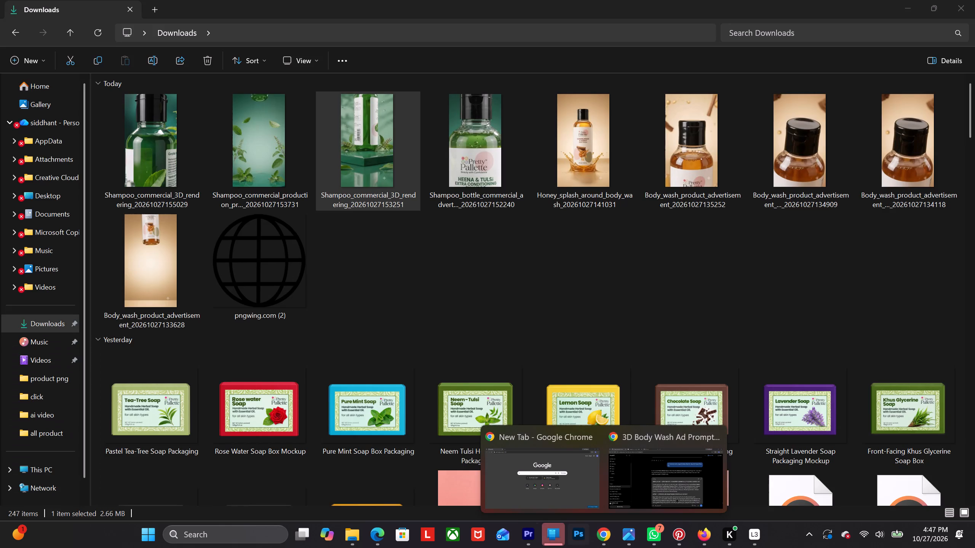
click(528, 541)
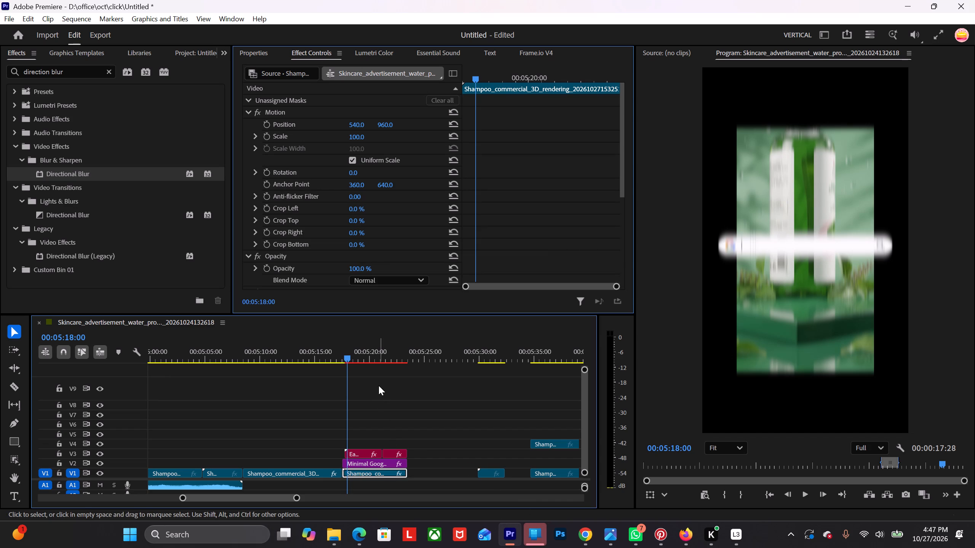
drag(347, 355, 332, 372)
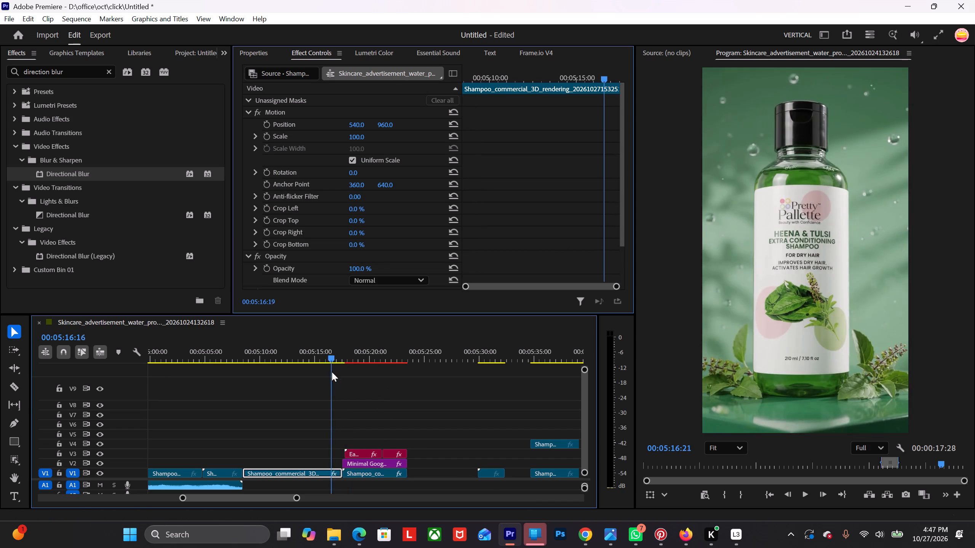
drag(332, 372, 351, 370)
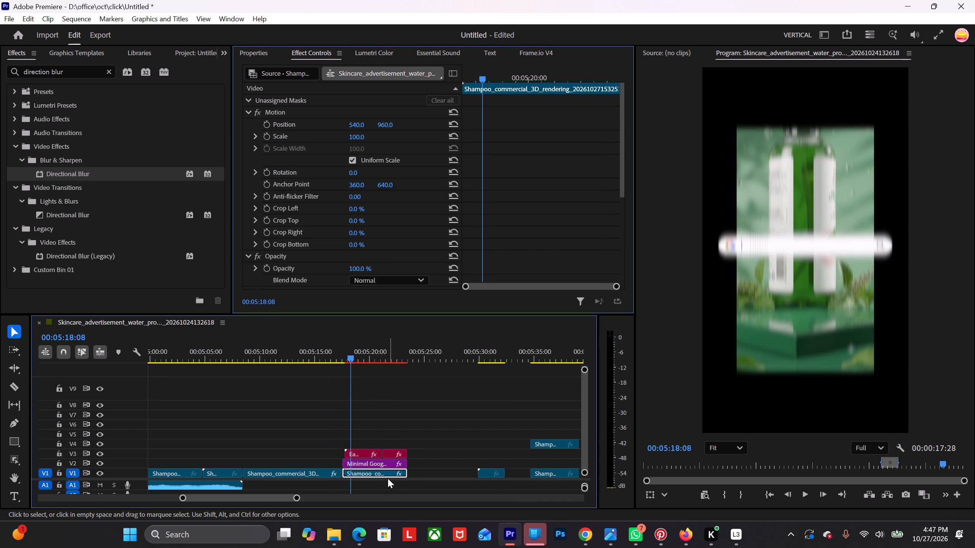
right_click(385, 474)
click(417, 490)
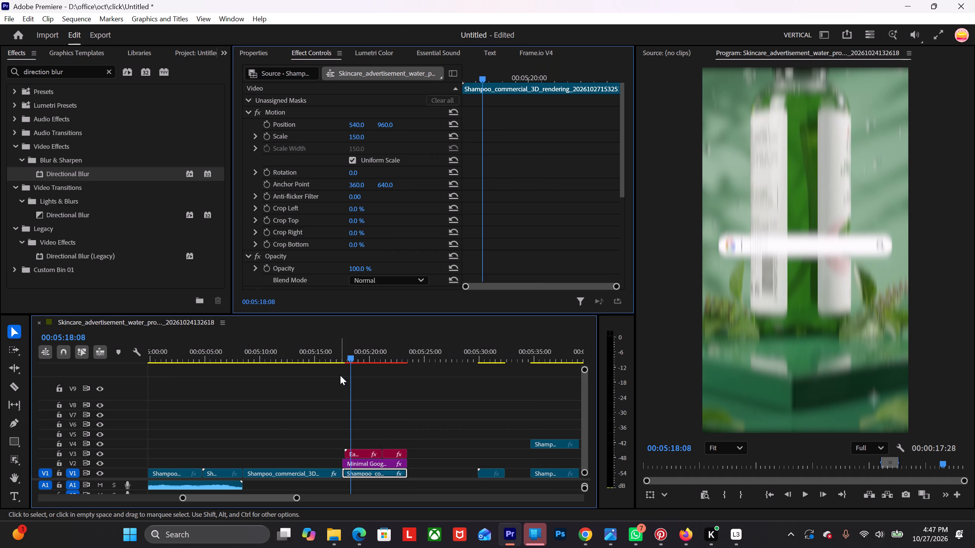
Scrub through the end-title section, the extended bottle shot and the preceding rotating-bottle shot to review the cuts.
drag(347, 359, 383, 368)
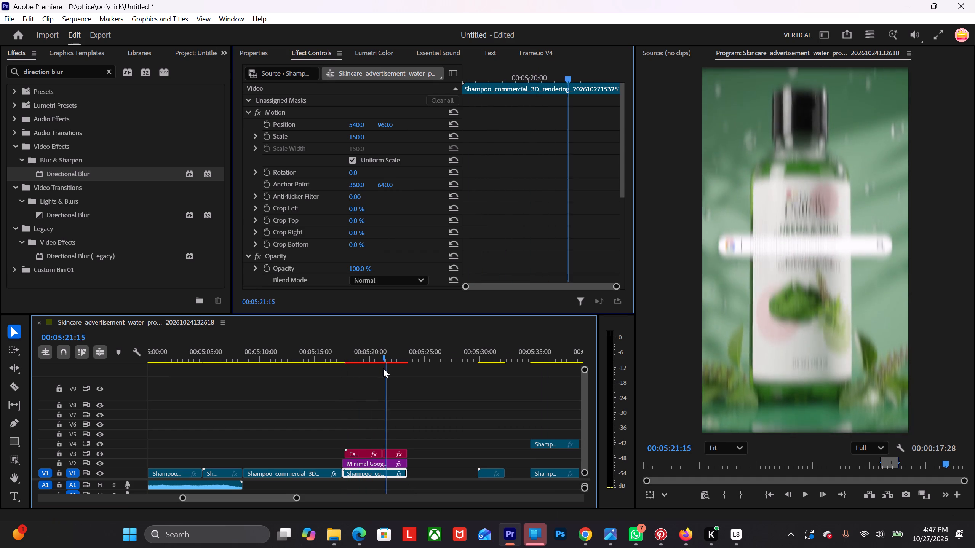
drag(383, 368, 276, 408)
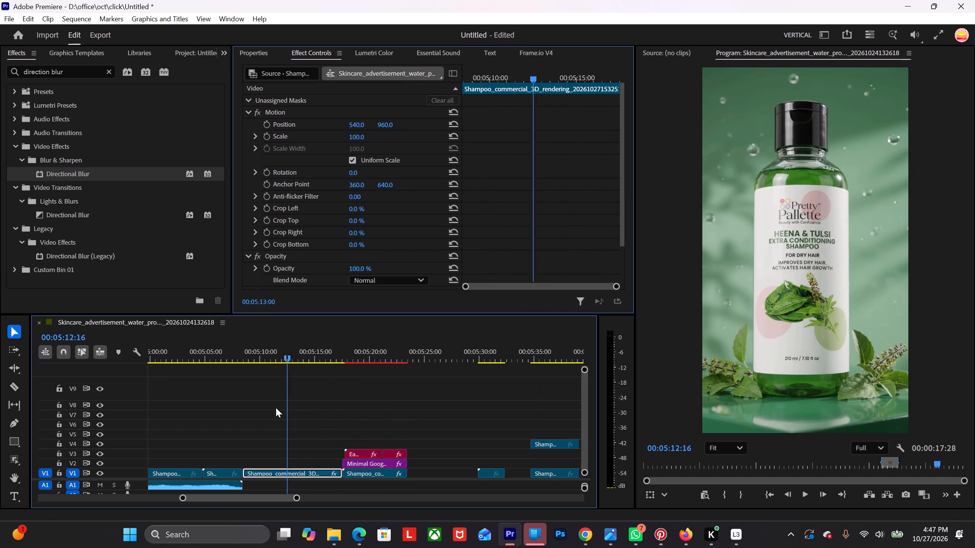
drag(276, 408, 198, 433)
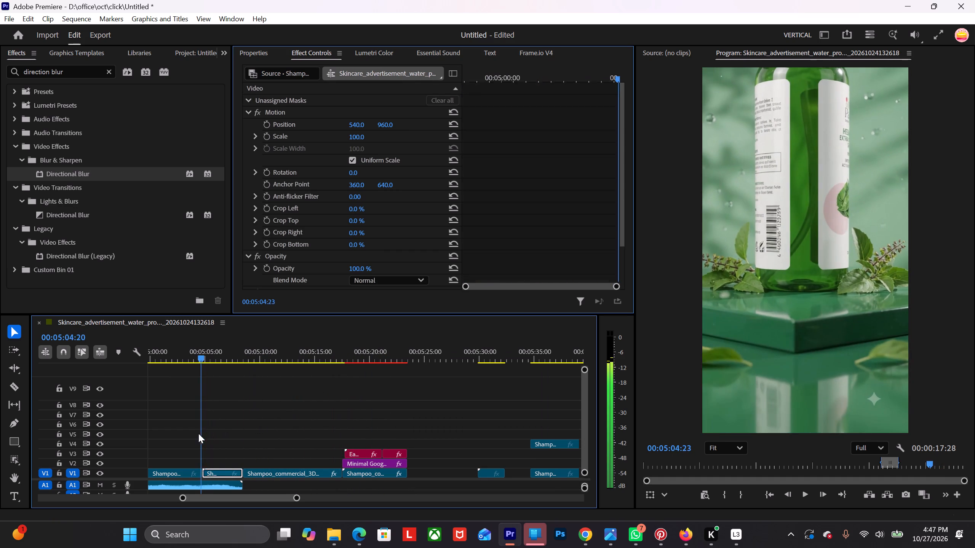
drag(198, 433, 241, 424)
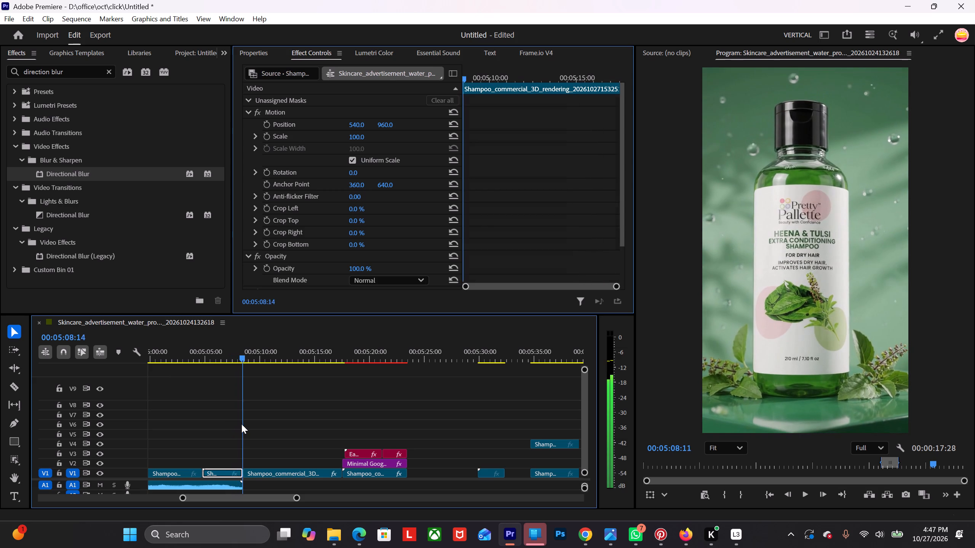
drag(241, 424, 230, 431)
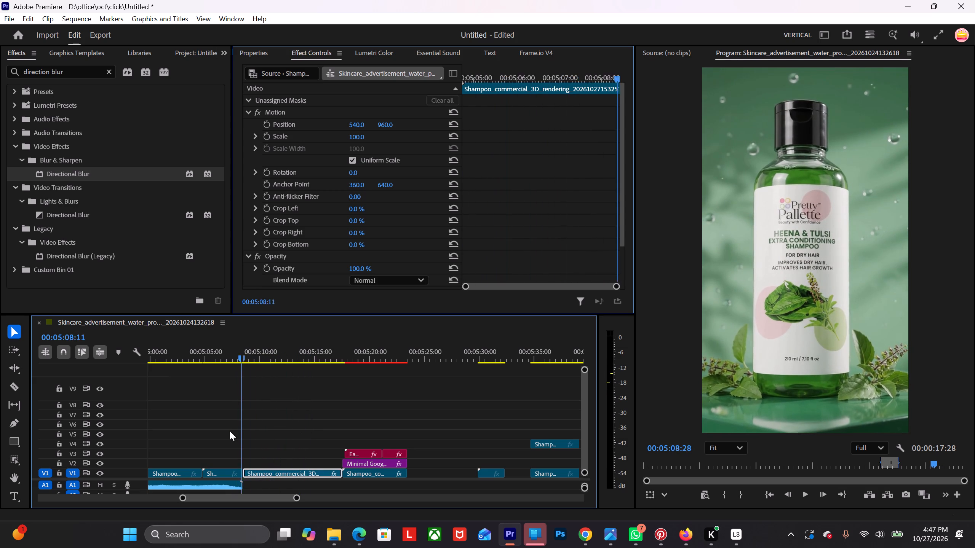
drag(230, 431, 279, 433)
Move the two Ease Fade title clips and the Google search bar overlay back together over the extended bottle shot.
drag(335, 432, 404, 461)
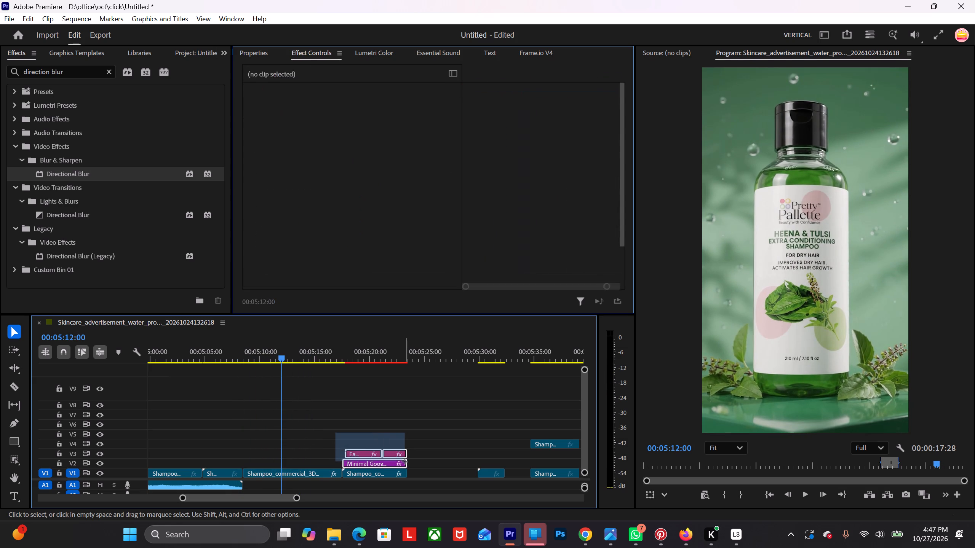
drag(386, 462, 290, 464)
scroll(256, 463, up, 7)
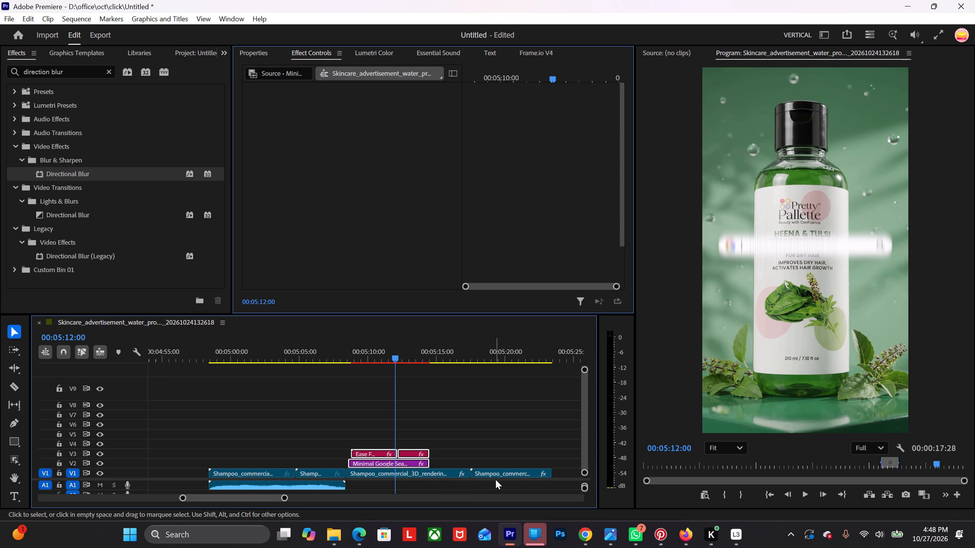
Copy the Directional Blur effect from the last bottle clip and paste it onto the extended bottle shot.
click(496, 477)
scroll(336, 258, down, 7)
click(329, 225)
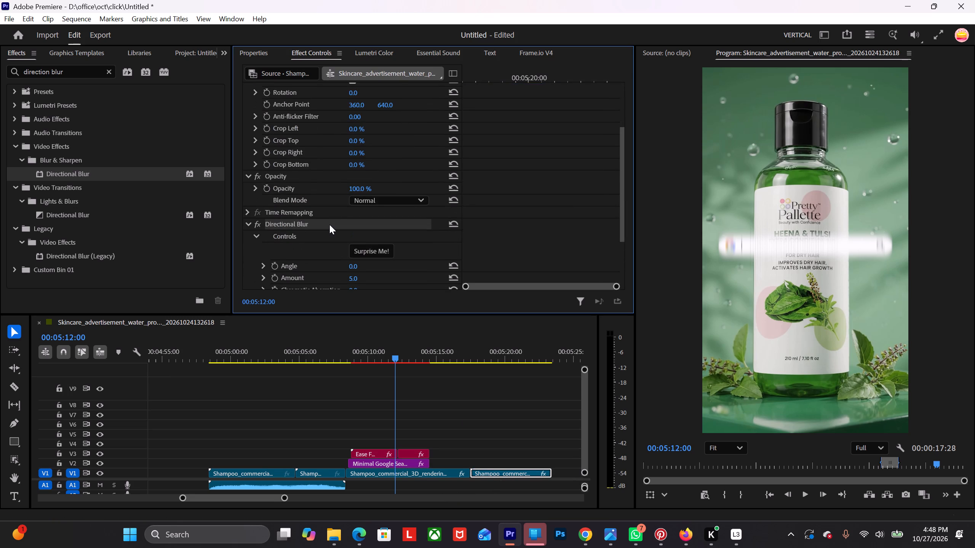
key(ctrl+c)
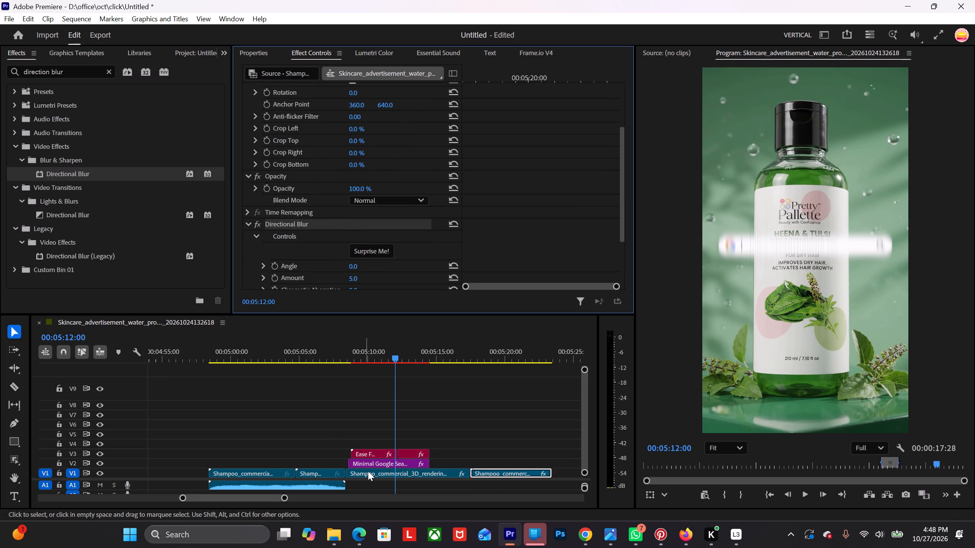
click(369, 471)
key(ctrl+v)
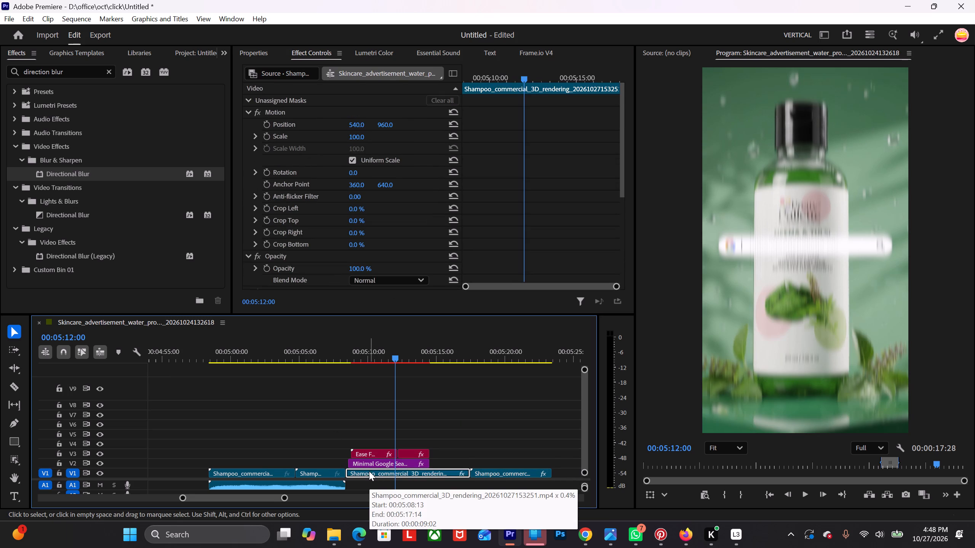
Shift the title clips and search bar overlay together so the overlay starts exactly at the extended bottle shot's beginning.
alt+scroll(315, 454, up, 8)
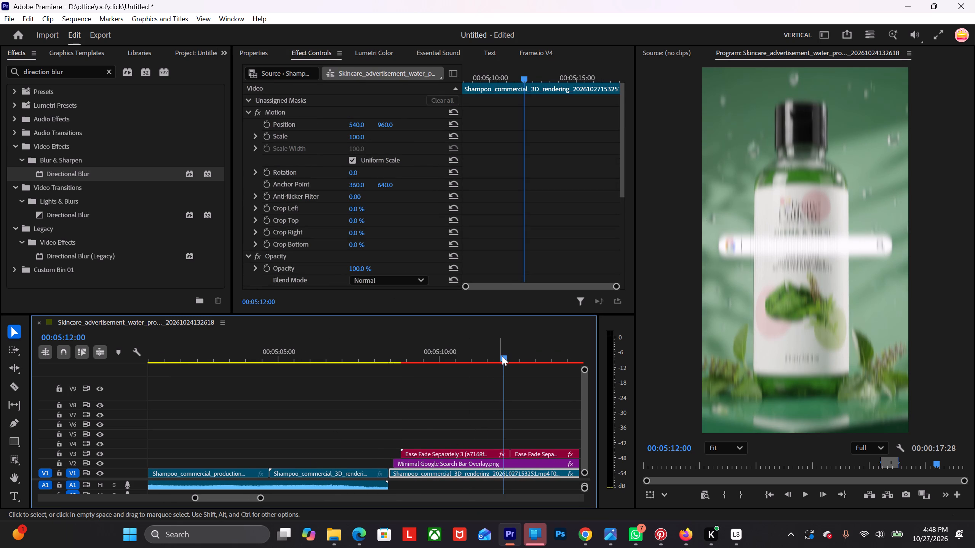
drag(502, 356, 375, 403)
drag(391, 416, 444, 460)
drag(432, 417, 534, 464)
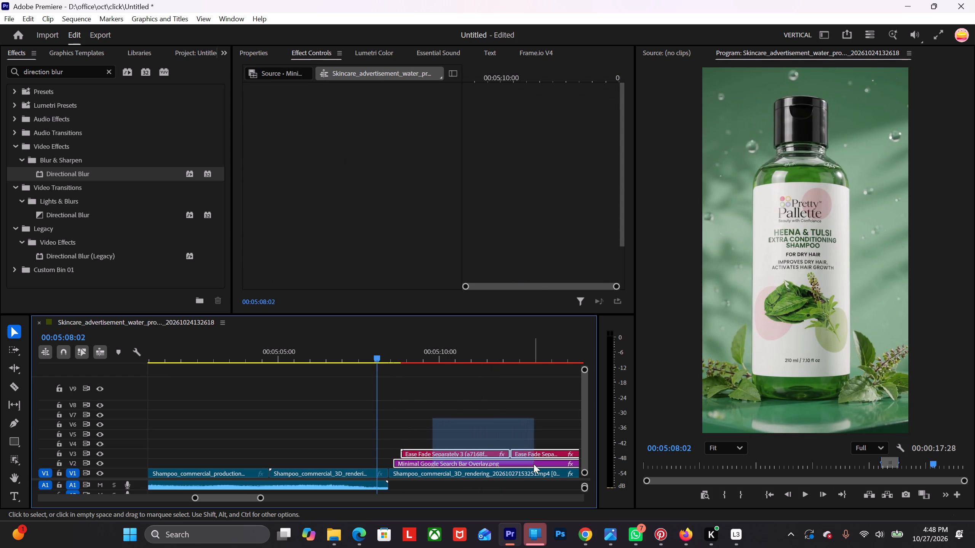
drag(534, 464, 529, 464)
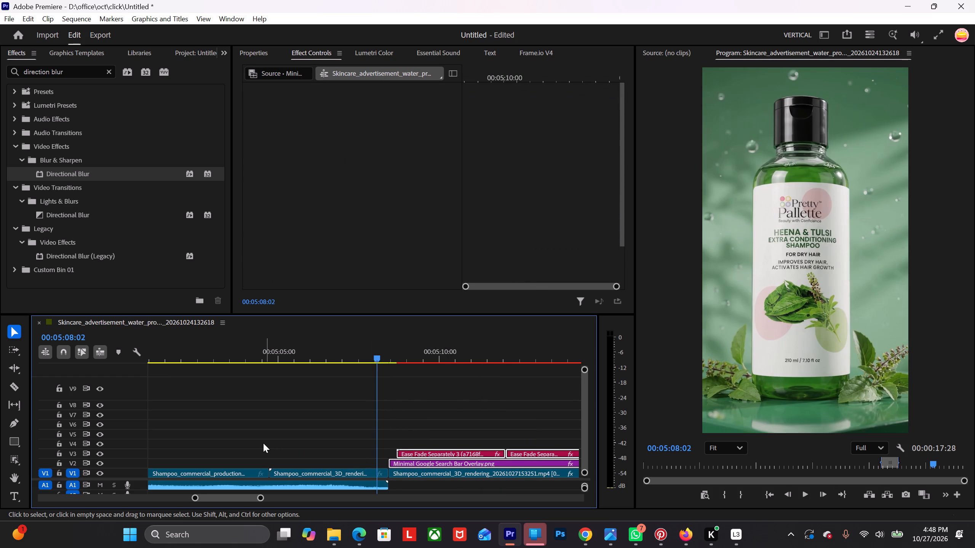
Set the sequence Out point at 00:05:14:12, where the search bar overlay and title clips end.
scroll(263, 443, down, 7)
alt+scroll(261, 444, down, 10)
scroll(211, 429, up, 6)
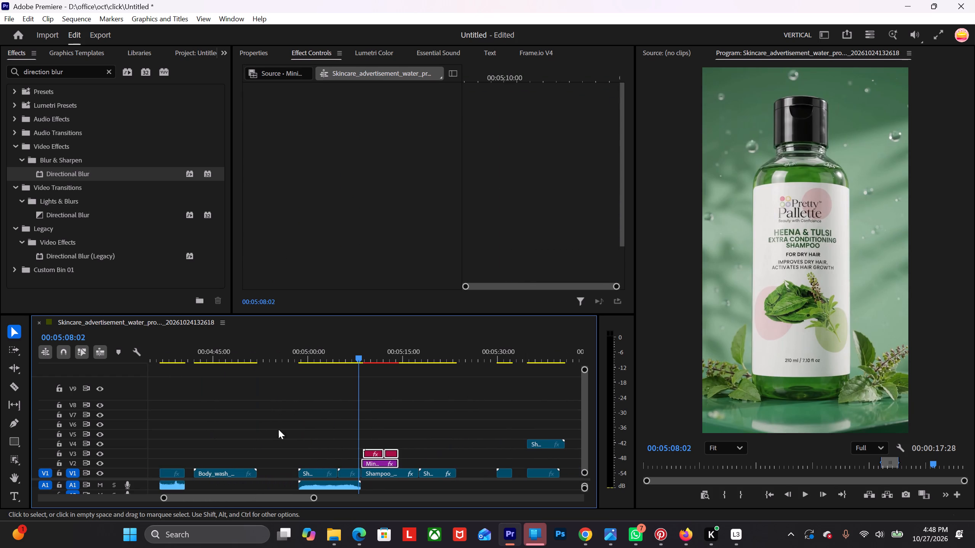
drag(358, 353, 398, 358)
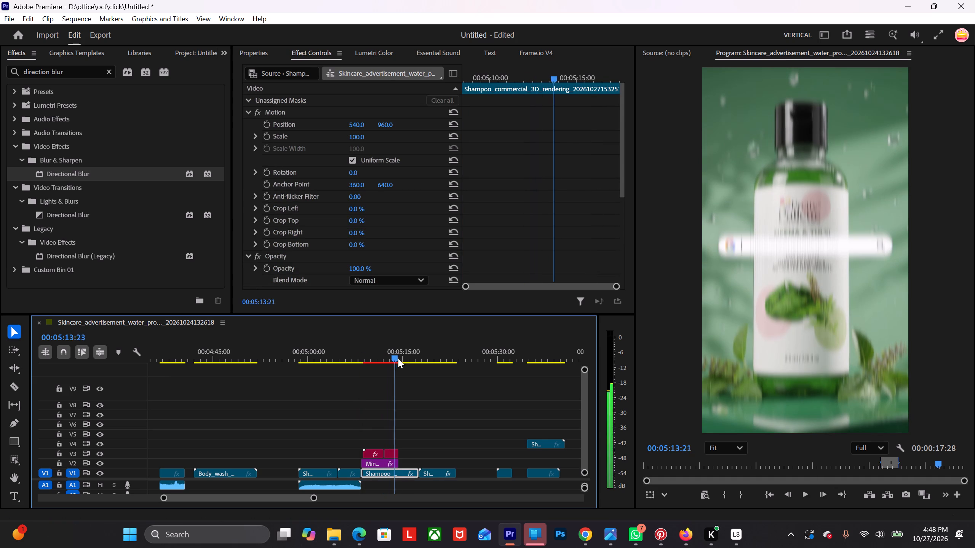
drag(398, 358, 401, 362)
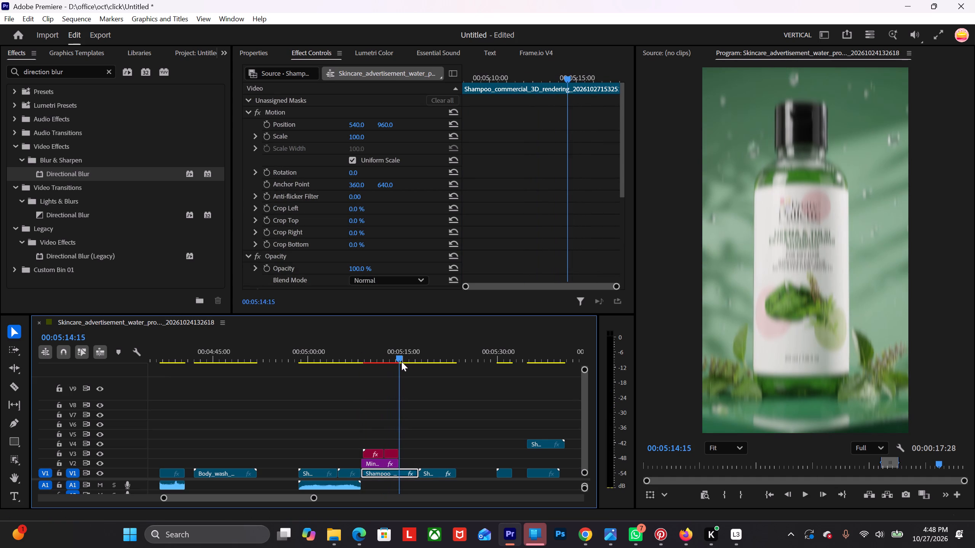
drag(401, 362, 400, 362)
alt+scroll(373, 431, up, 5)
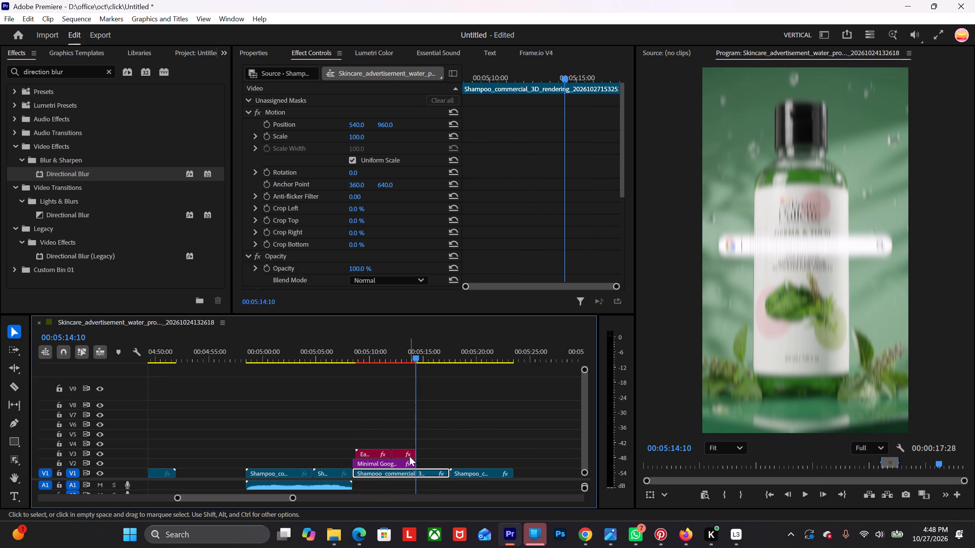
click(384, 465)
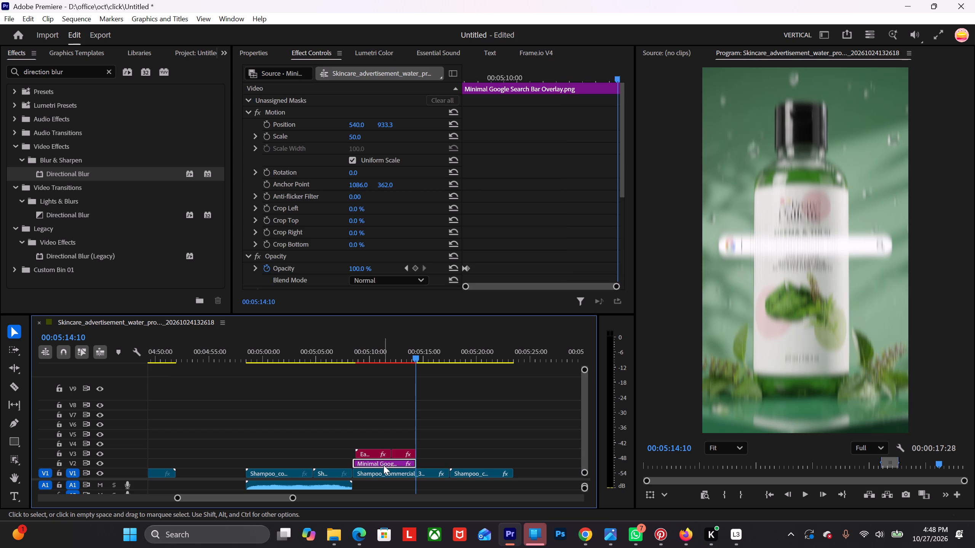
click(419, 359)
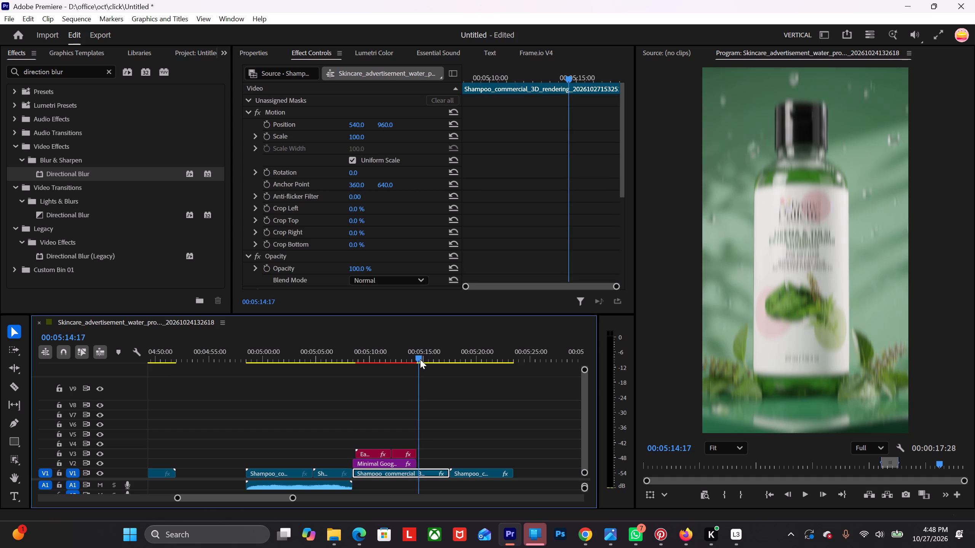
alt+scroll(411, 448, up, 7)
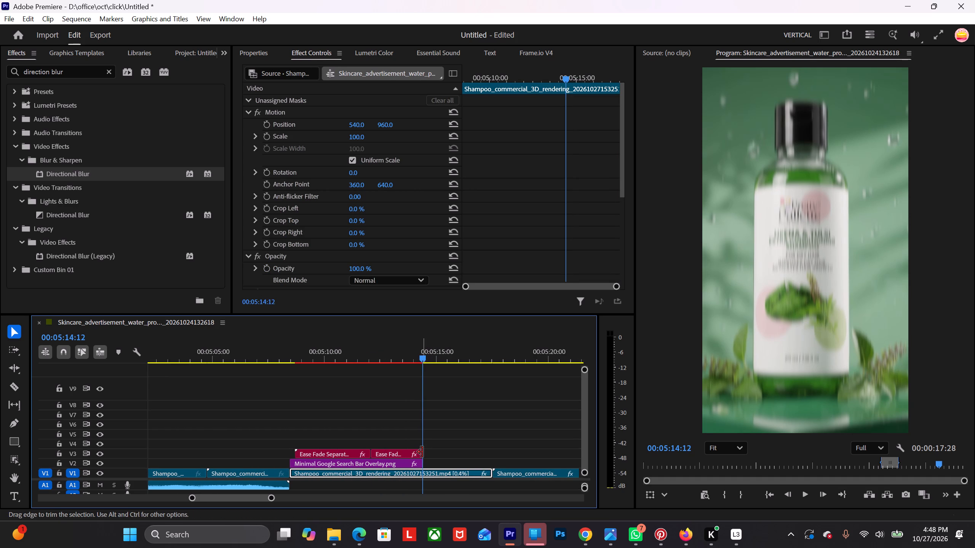
key(o)
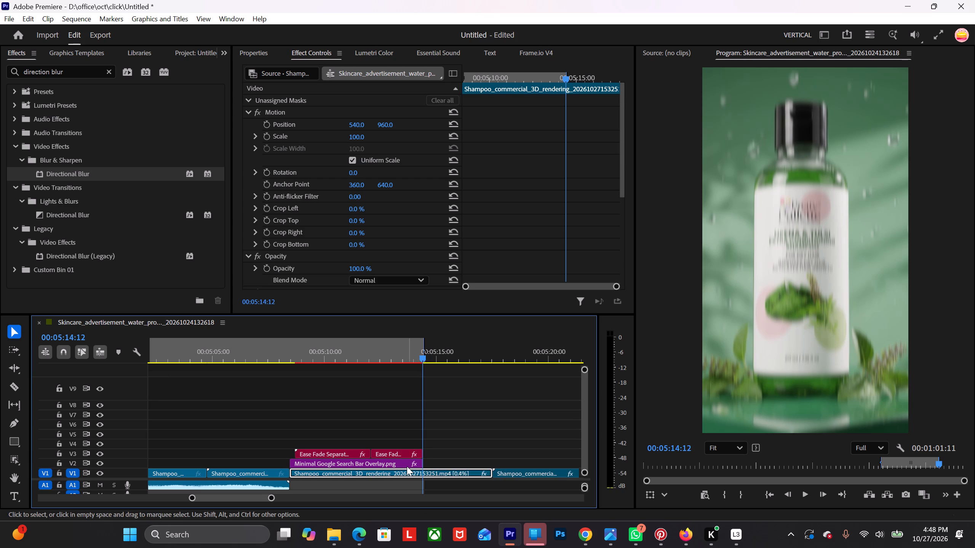
Delete the Directional Blur effect from the Minimal Google Search Bar Overlay clip.
click(407, 466)
scroll(309, 199, down, 7)
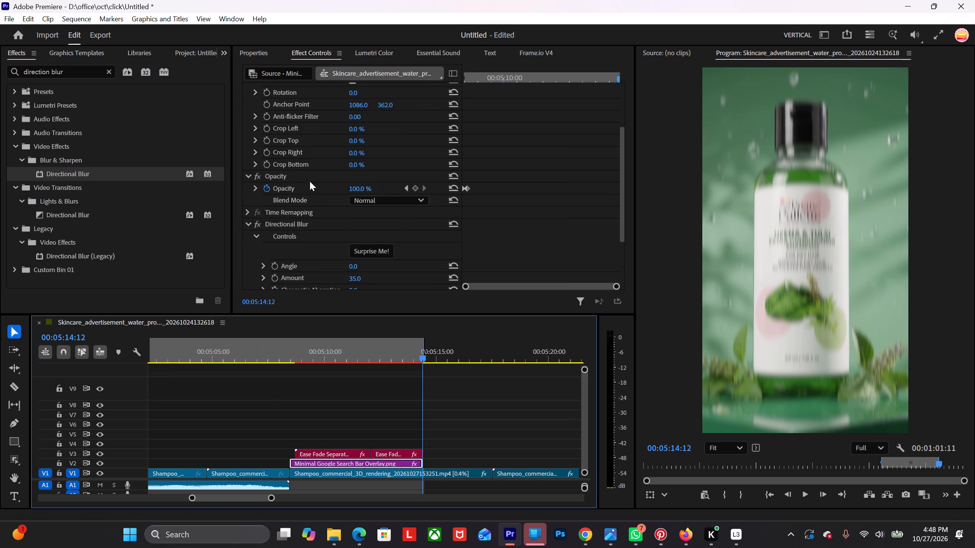
scroll(309, 182, down, 4)
click(310, 179)
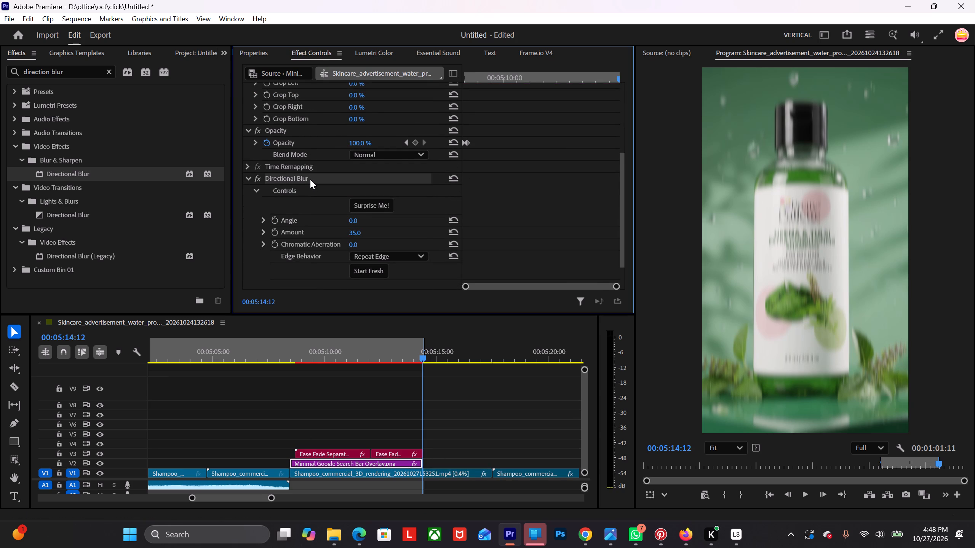
key(Delete)
Scrub the search bar section back to 00:05:11:14 and examine the extended bottle clip's Directional Blur settings.
scroll(310, 179, down, 6)
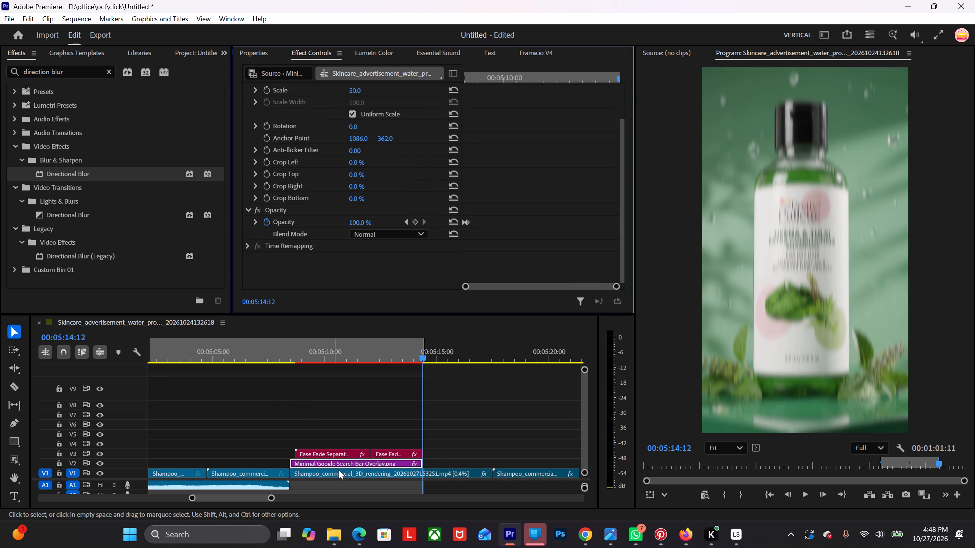
click(339, 472)
drag(428, 360, 412, 368)
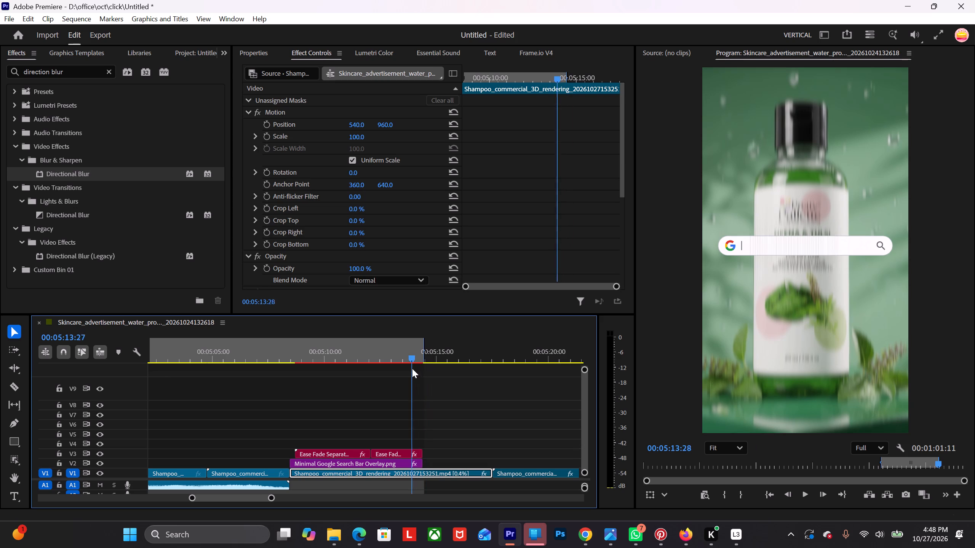
drag(412, 368, 408, 373)
scroll(288, 178, down, 16)
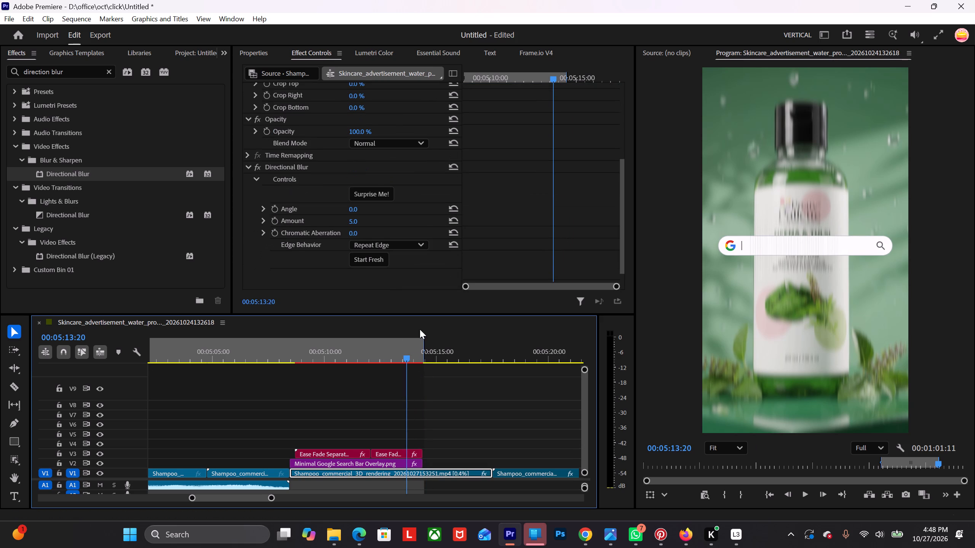
drag(402, 358, 412, 379)
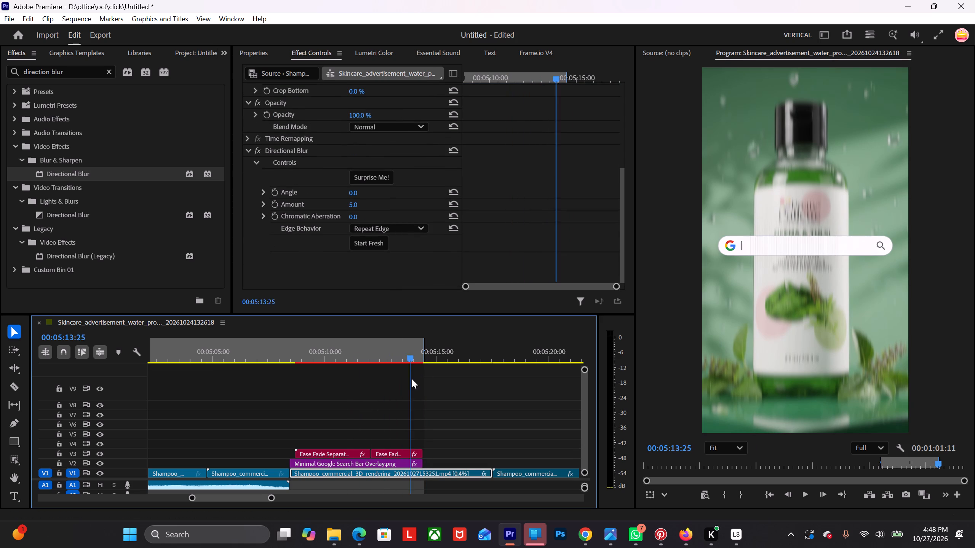
drag(412, 379, 390, 389)
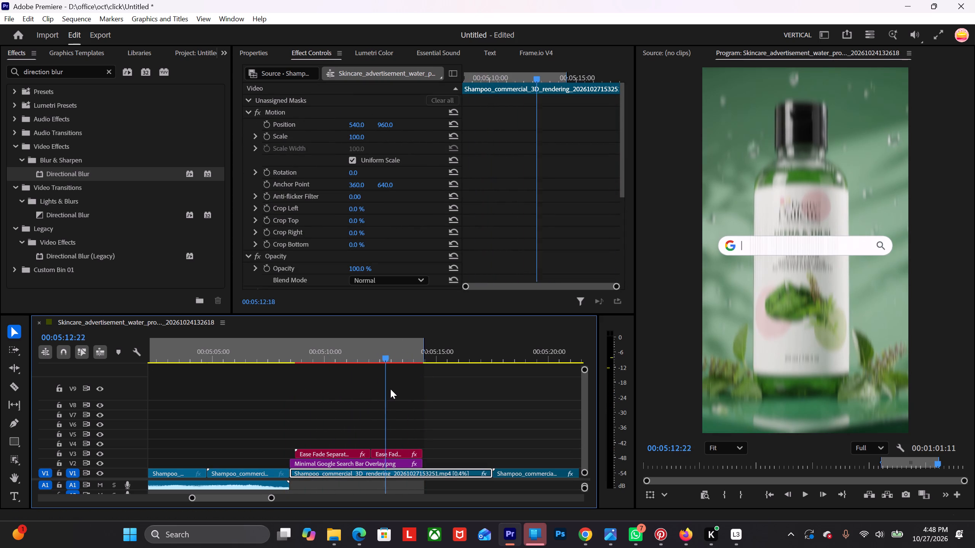
drag(390, 389, 358, 398)
Delete the Directional Blur effect from the first Ease Fade title clip on V3, above the search bar overlay.
click(303, 422)
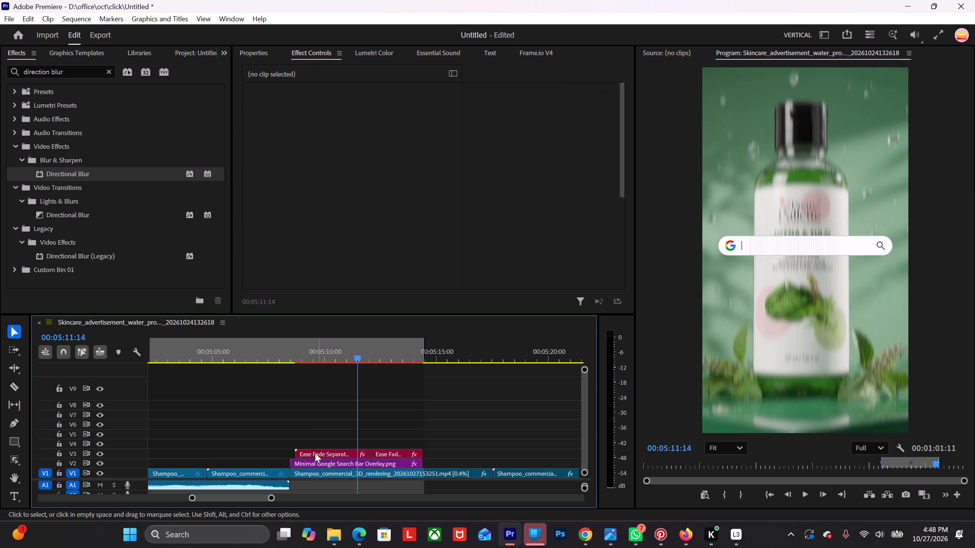
drag(305, 429, 395, 448)
click(350, 450)
scroll(333, 174, down, 17)
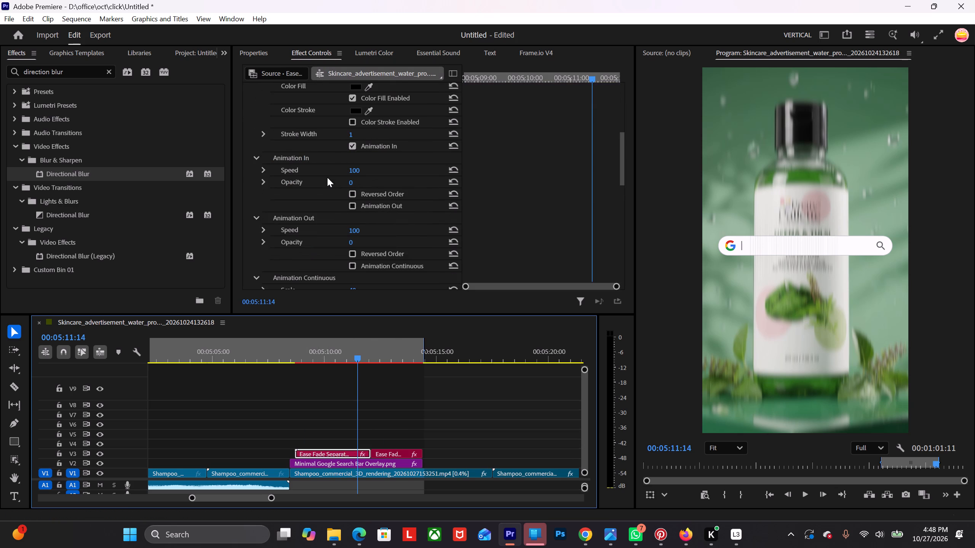
scroll(327, 177, down, 7)
scroll(327, 177, down, 20)
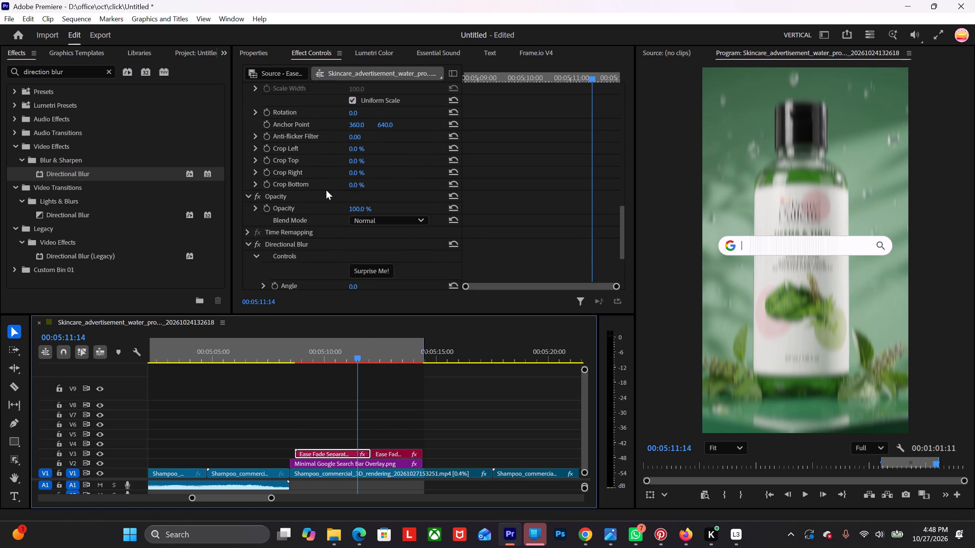
scroll(325, 191, down, 2)
click(326, 195)
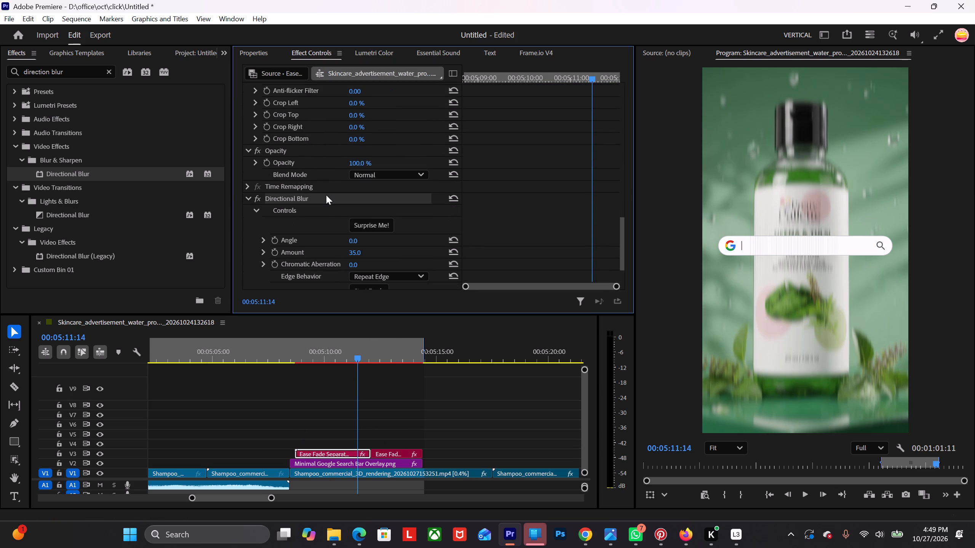
key(Delete)
scroll(326, 195, down, 6)
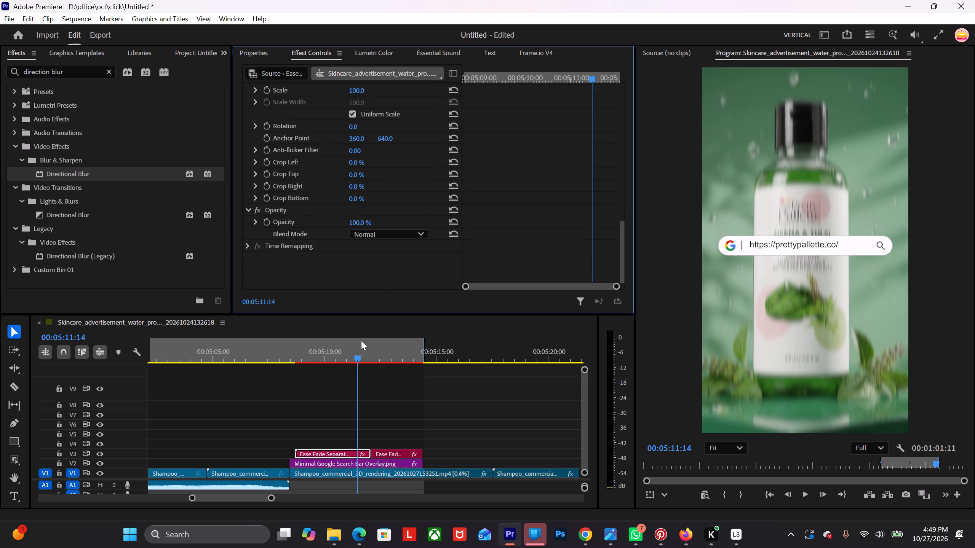
Delete the Directional Blur effect from the second Ease Fade title clip on V3.
click(396, 456)
scroll(302, 220, down, 8)
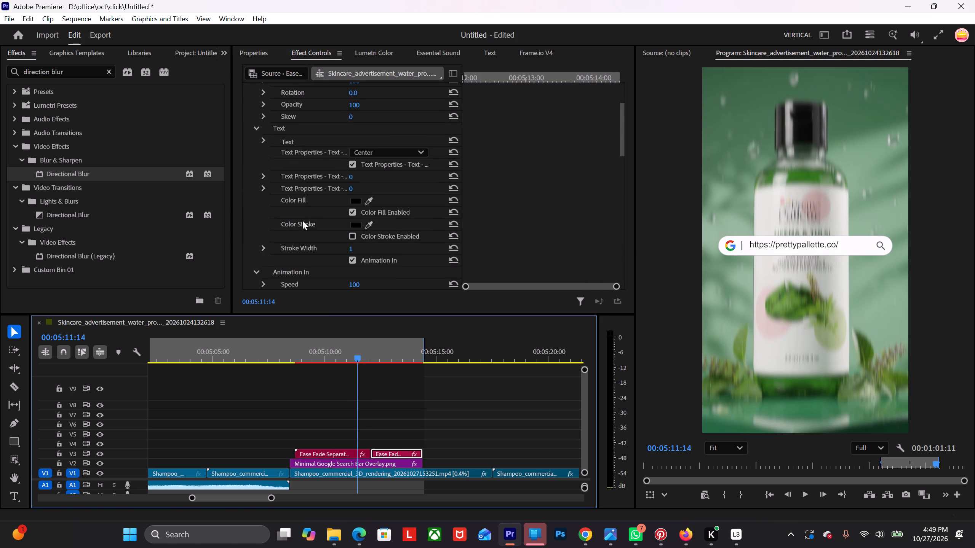
scroll(302, 220, down, 7)
scroll(303, 225, down, 17)
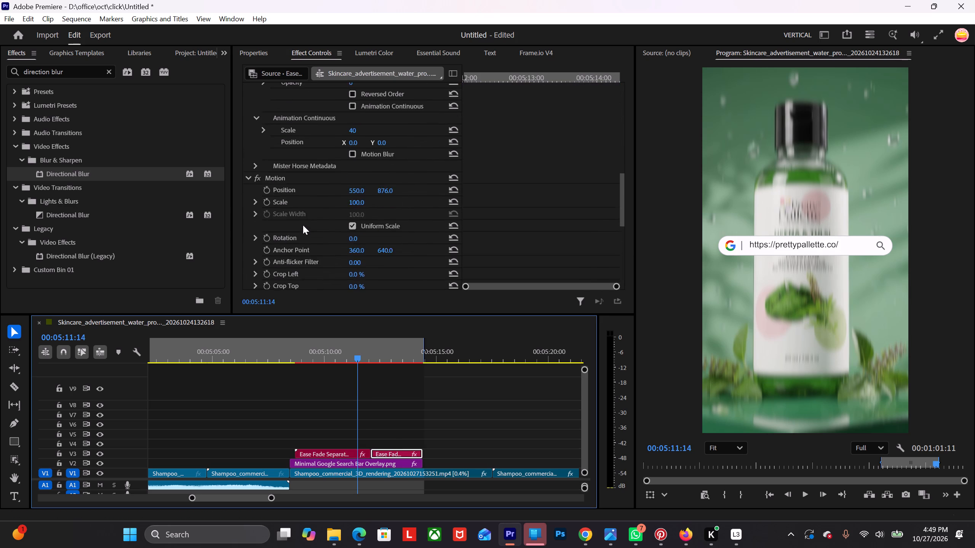
scroll(303, 225, down, 15)
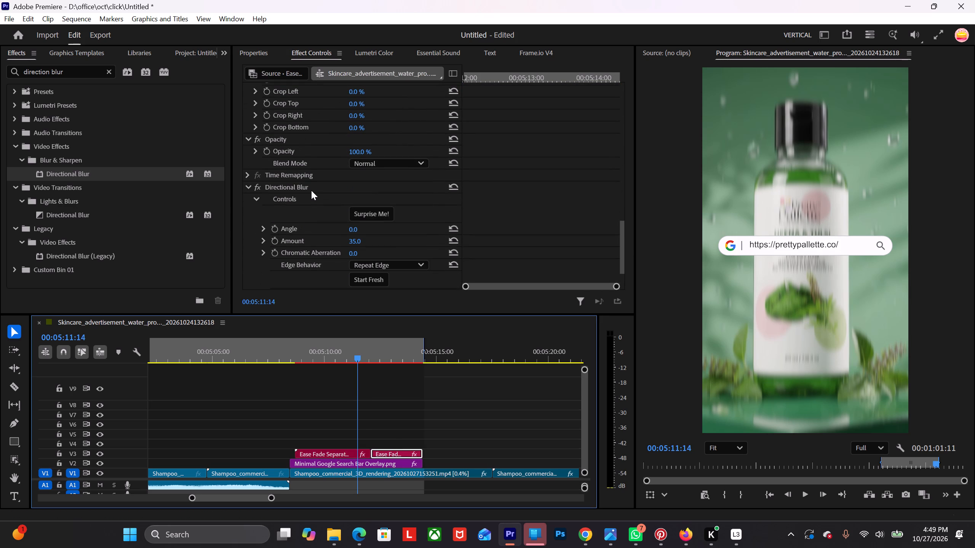
click(311, 188)
key(Delete)
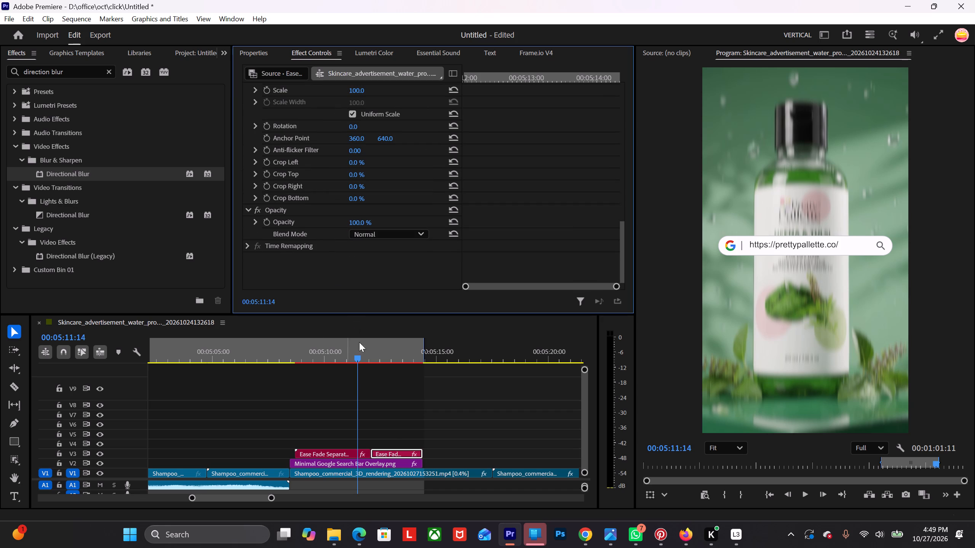
Play and scrub the search bar section to 00:05:10:03 to check the URL title animation, and look over the surrounding timeline.
key(space)
key(space)
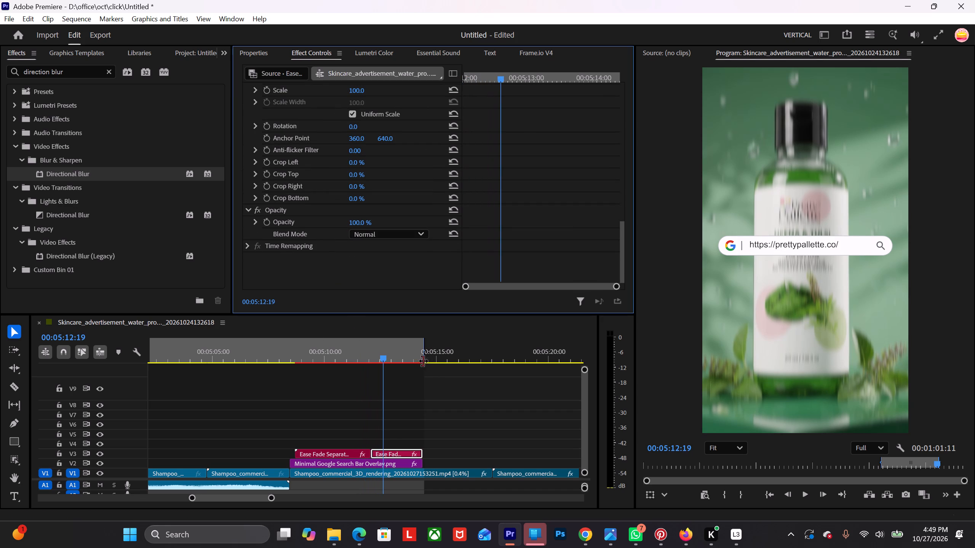
drag(381, 358, 299, 398)
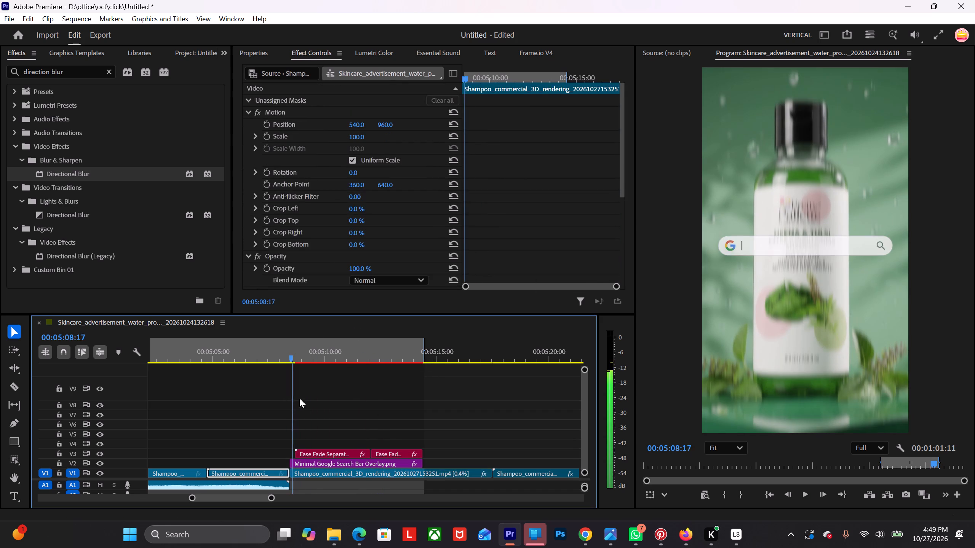
drag(299, 398, 325, 387)
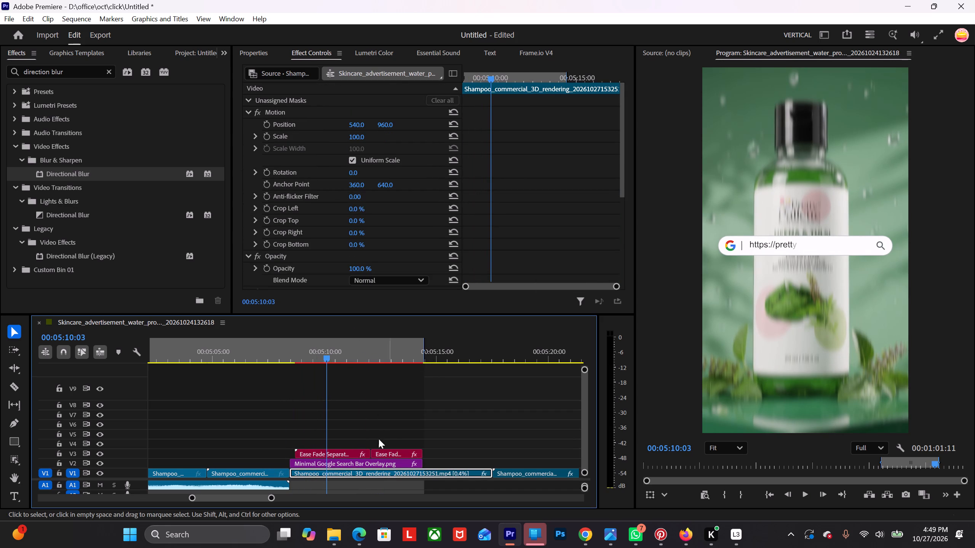
alt+scroll(340, 437, down, 6)
scroll(340, 433, up, 6)
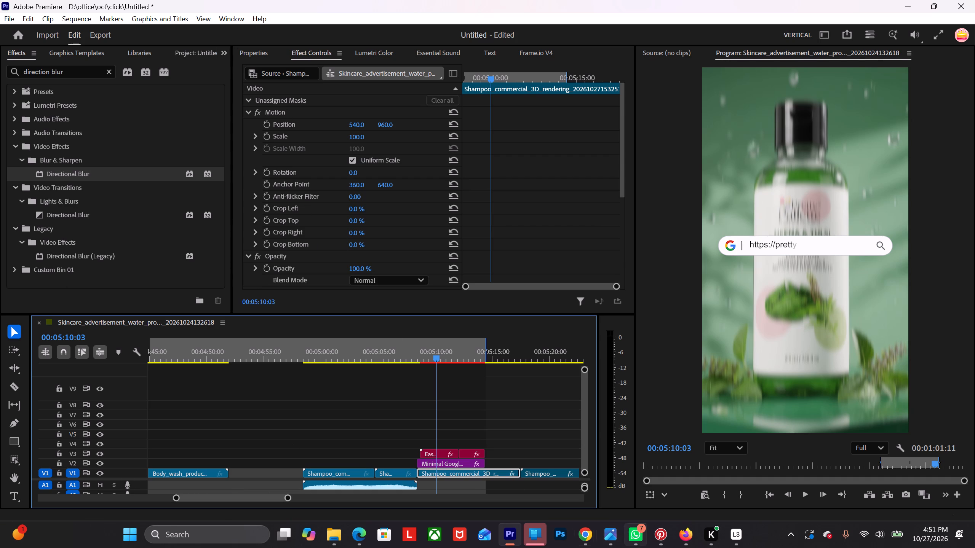
alt+scroll(355, 446, down, 3)
scroll(355, 444, up, 5)
alt+scroll(367, 430, down, 2)
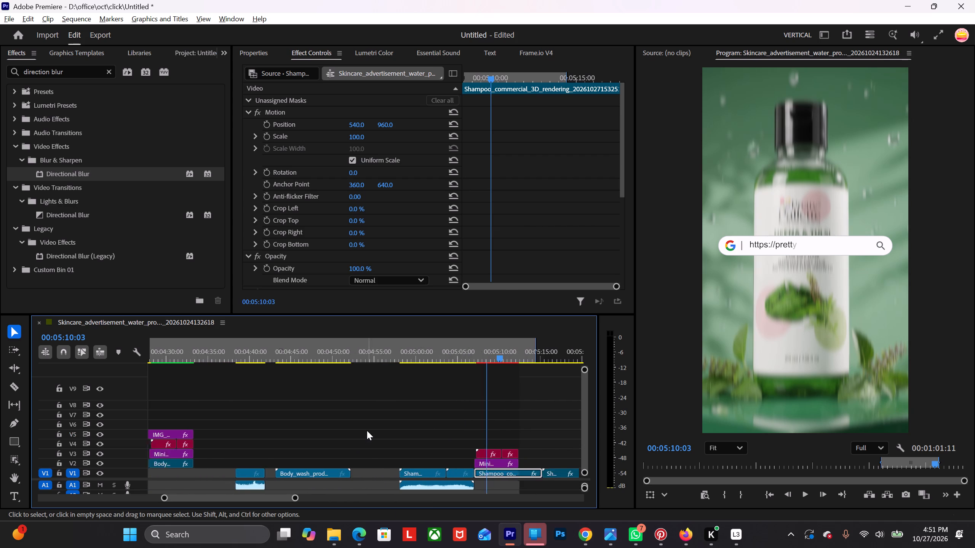
alt+scroll(367, 430, down, 2)
Look through the Downloads folder in File Explorer for the Pretty Pallette logo image.
click(334, 541)
scroll(502, 254, down, 5)
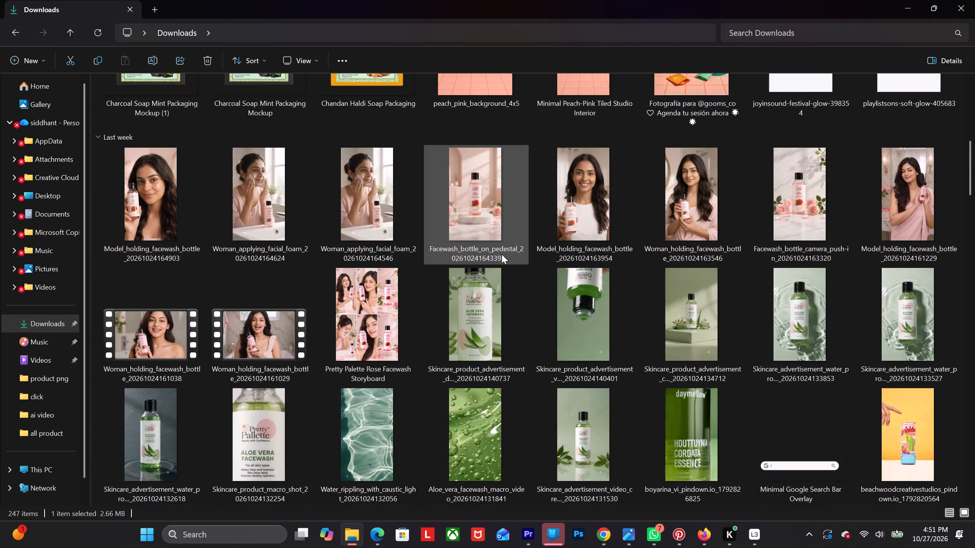
scroll(502, 254, down, 10)
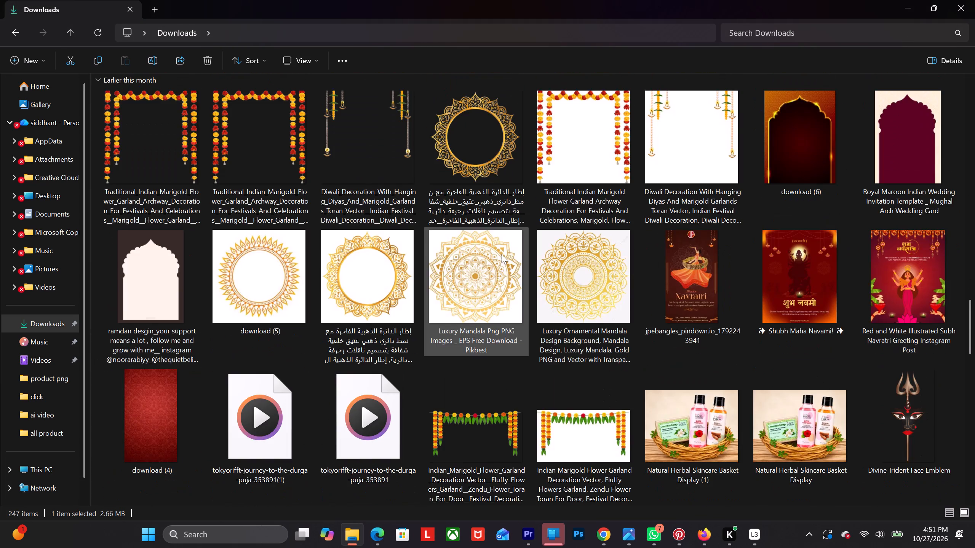
scroll(502, 254, down, 6)
scroll(502, 254, up, 2)
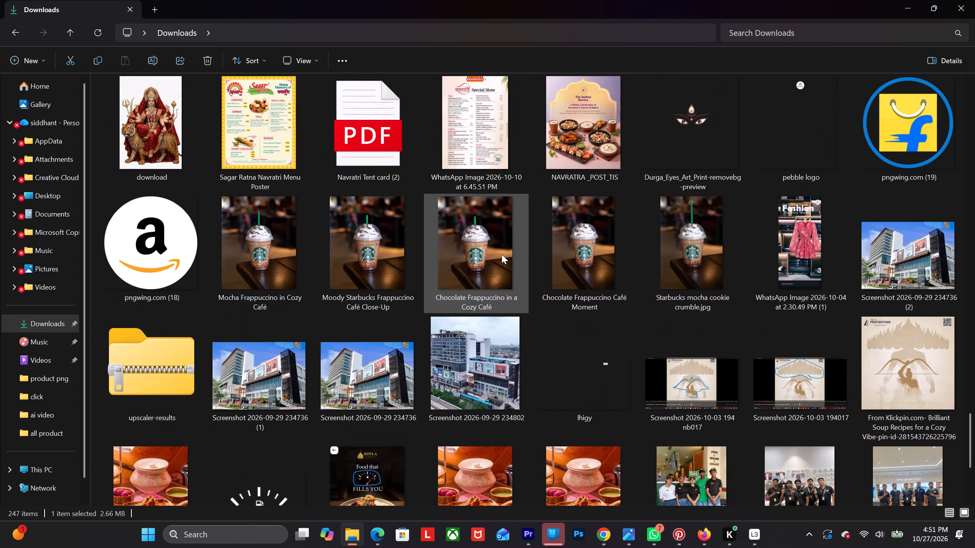
scroll(502, 256, up, 3)
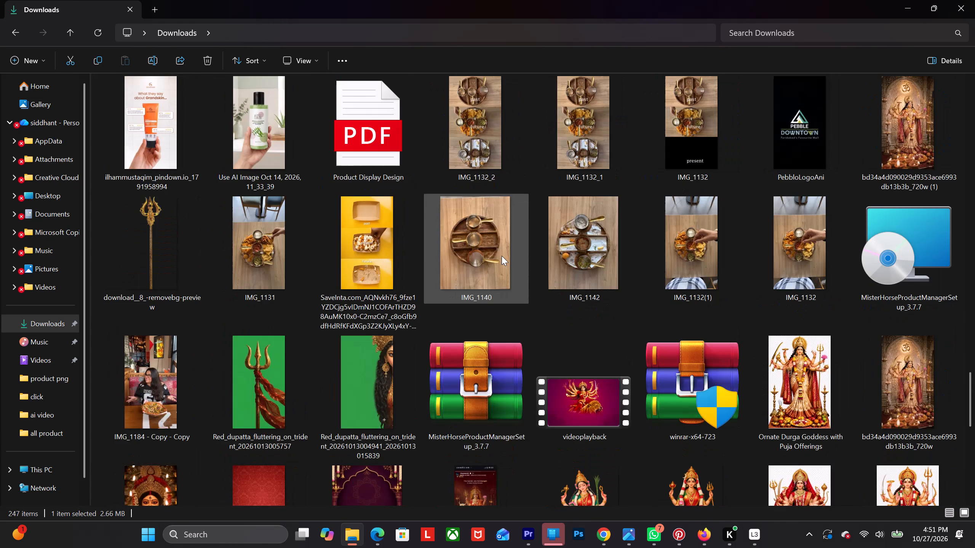
scroll(502, 256, up, 1)
scroll(502, 256, down, 5)
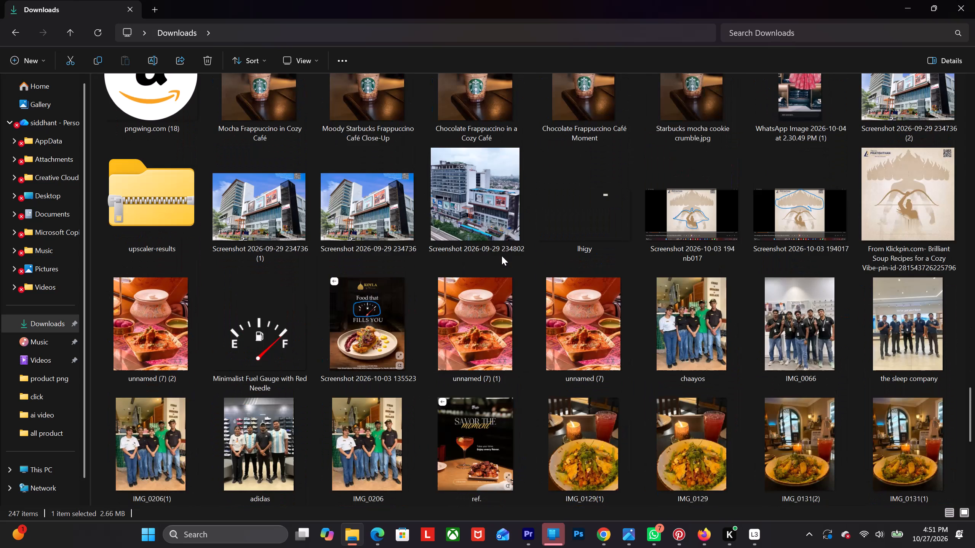
scroll(502, 256, down, 5)
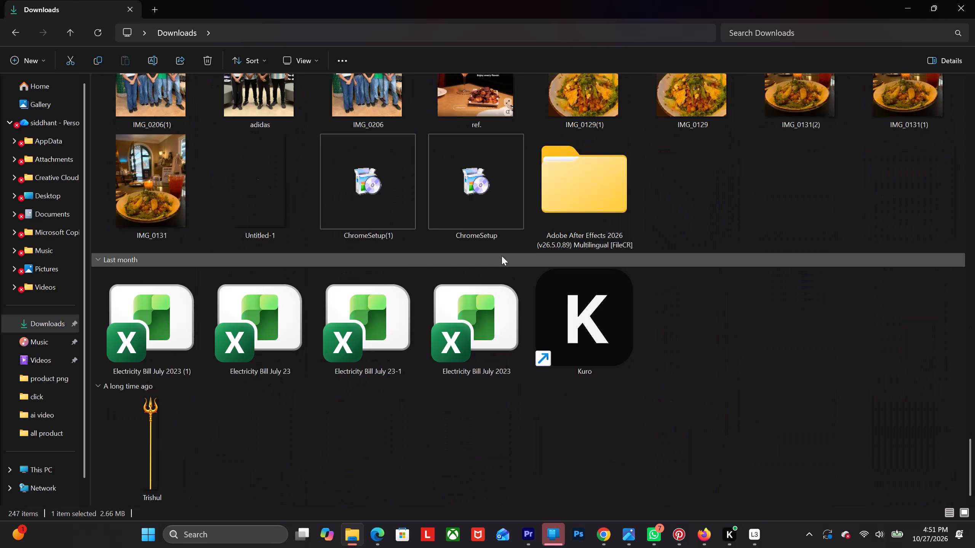
scroll(502, 256, up, 4)
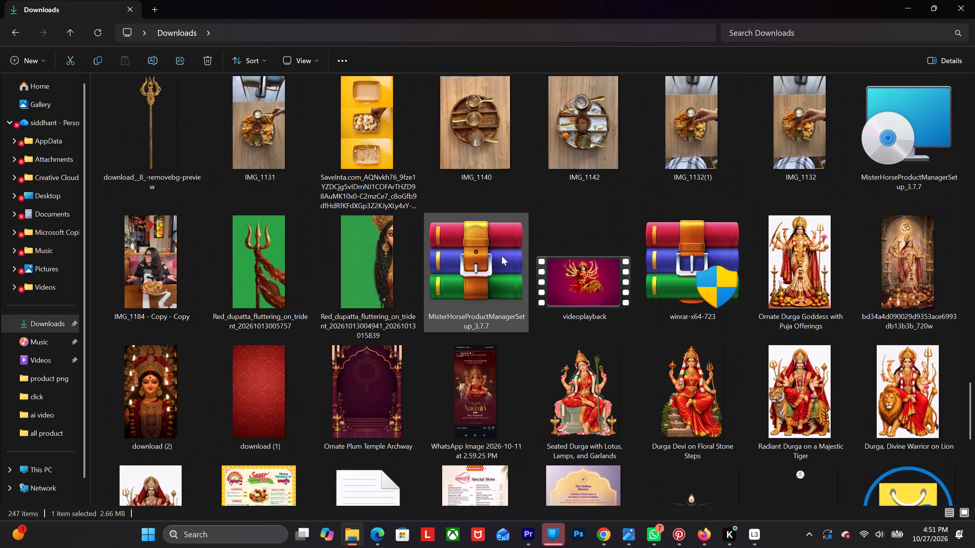
scroll(502, 256, up, 2)
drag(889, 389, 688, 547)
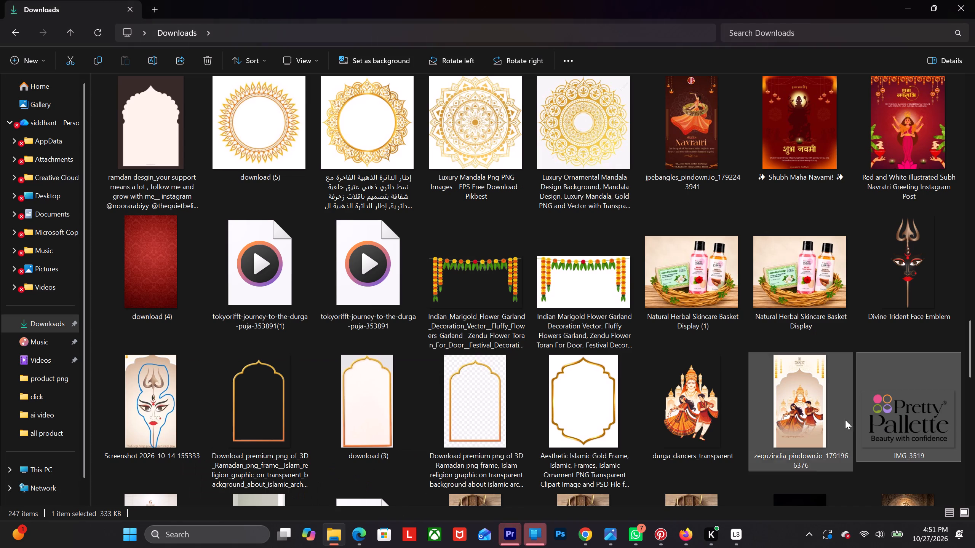
drag(919, 424, 534, 547)
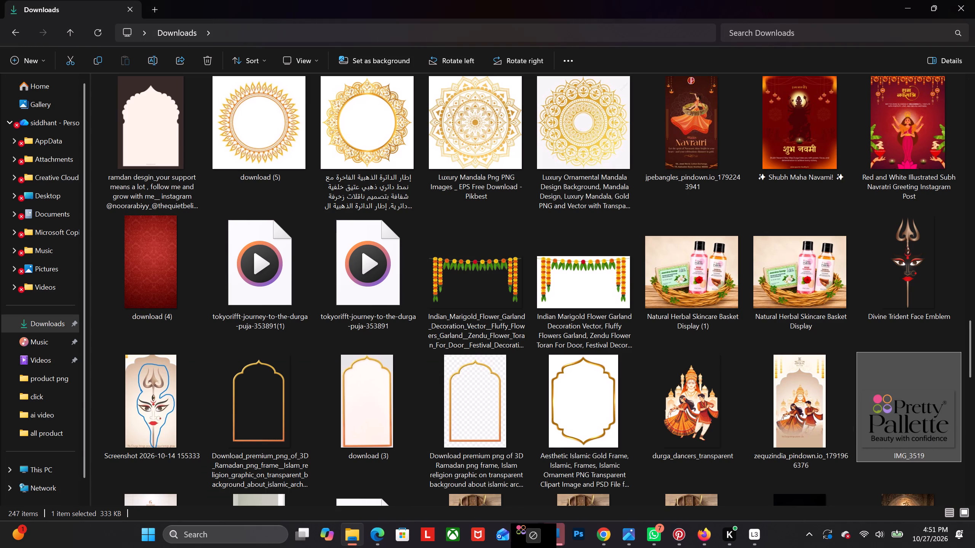
drag(534, 547, 434, 439)
alt+scroll(451, 439, up, 7)
drag(448, 432, 398, 445)
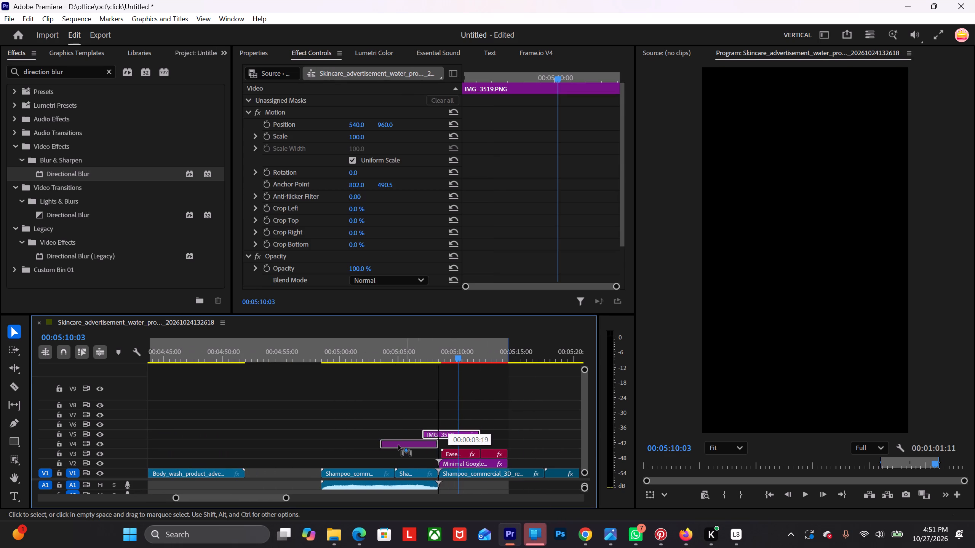
drag(398, 445, 347, 442)
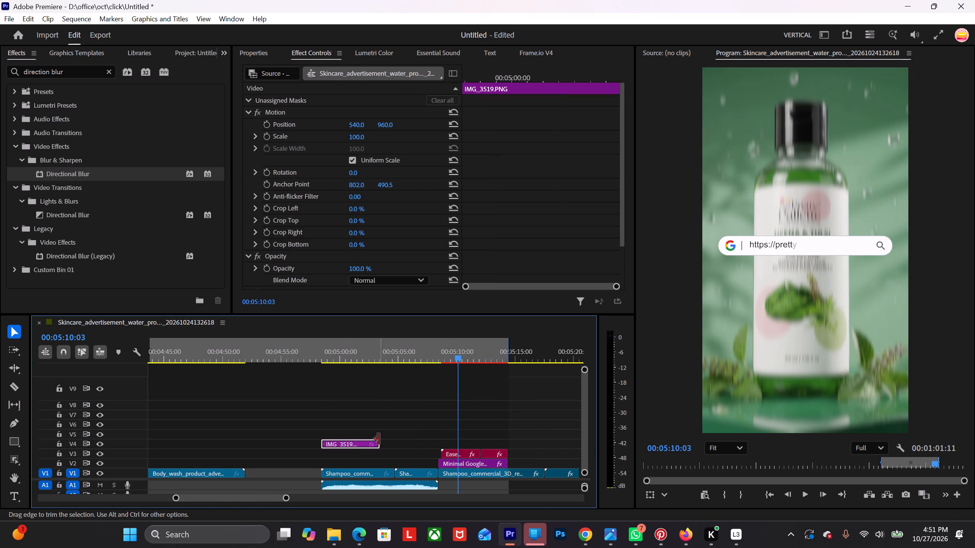
Extend the IMG_3519.PNG logo clip on V4 so it ends with the search bar overlay and title clips.
drag(379, 439, 512, 441)
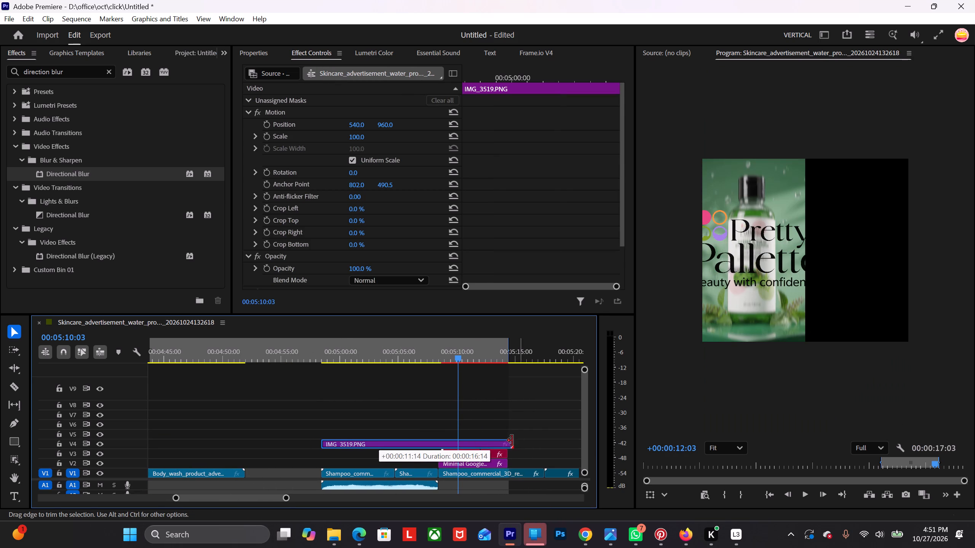
drag(512, 441, 460, 444)
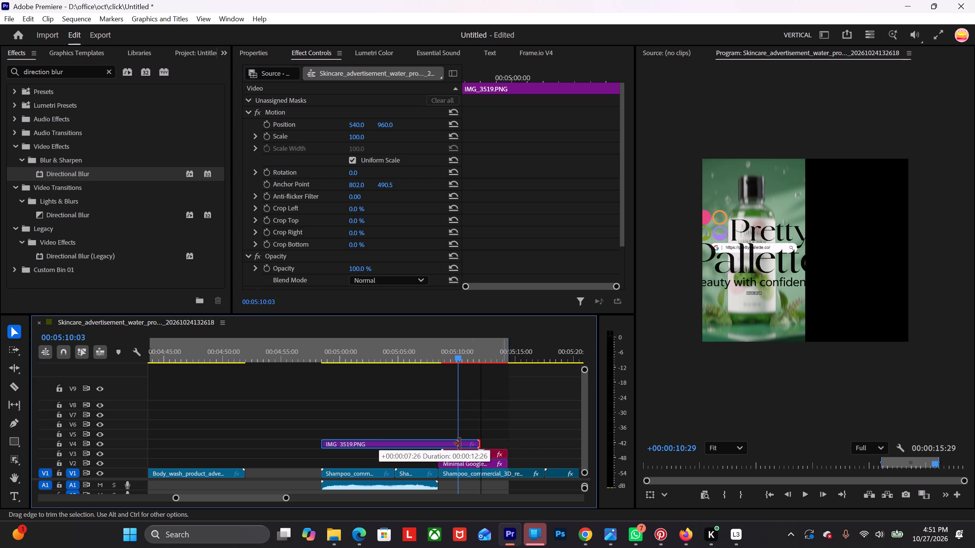
drag(460, 444, 496, 439)
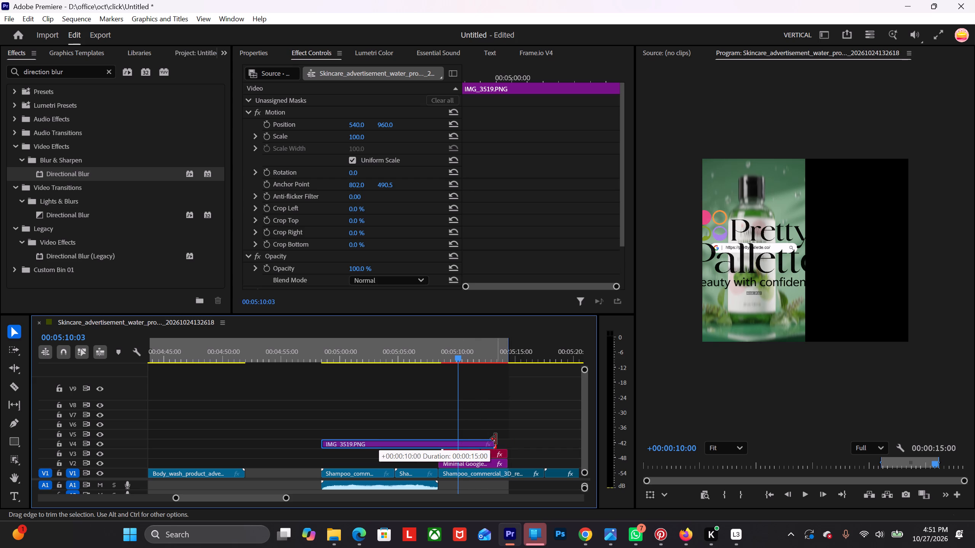
drag(496, 439, 504, 439)
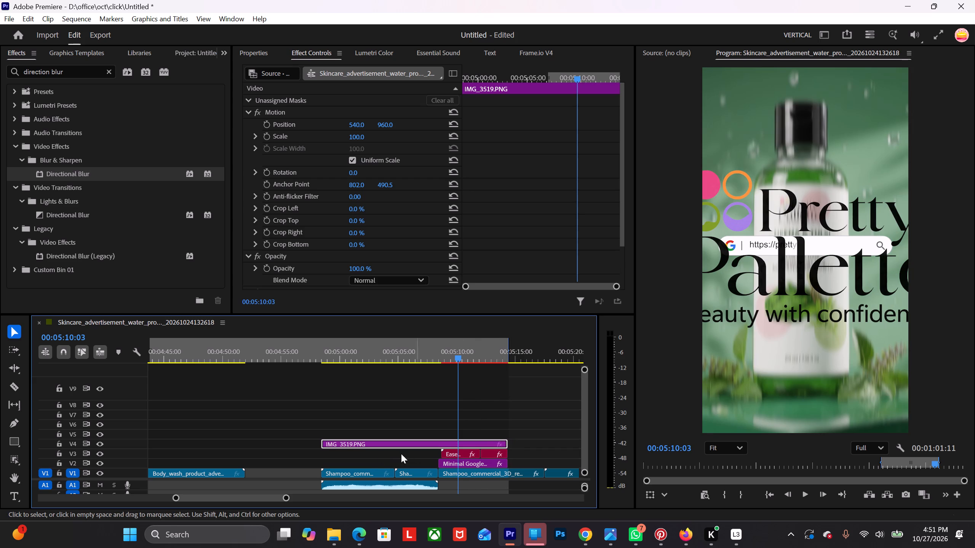
Scale the IMG_3519.PNG logo clip on V4 to 15 and position it at 206, 153 in the frame's upper-left corner.
click(369, 443)
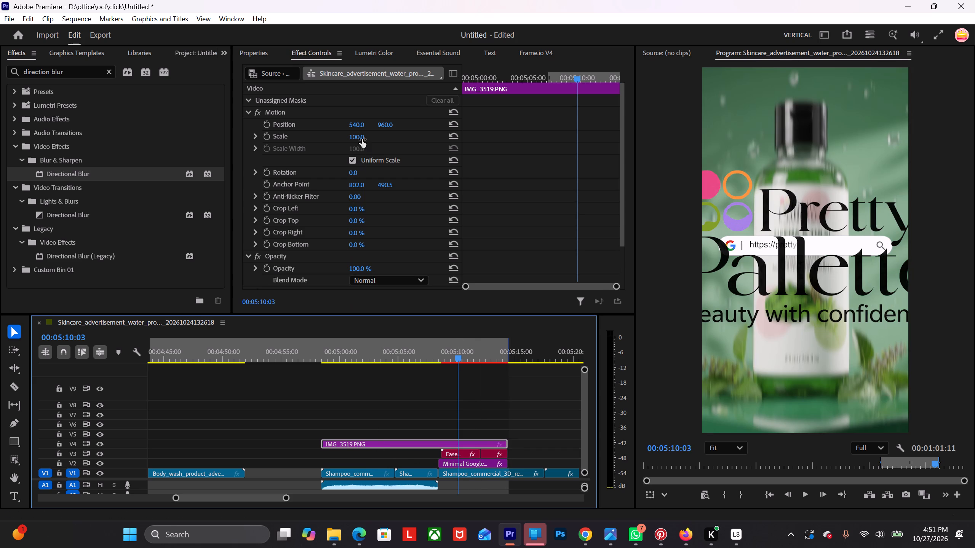
drag(362, 139, 341, 174)
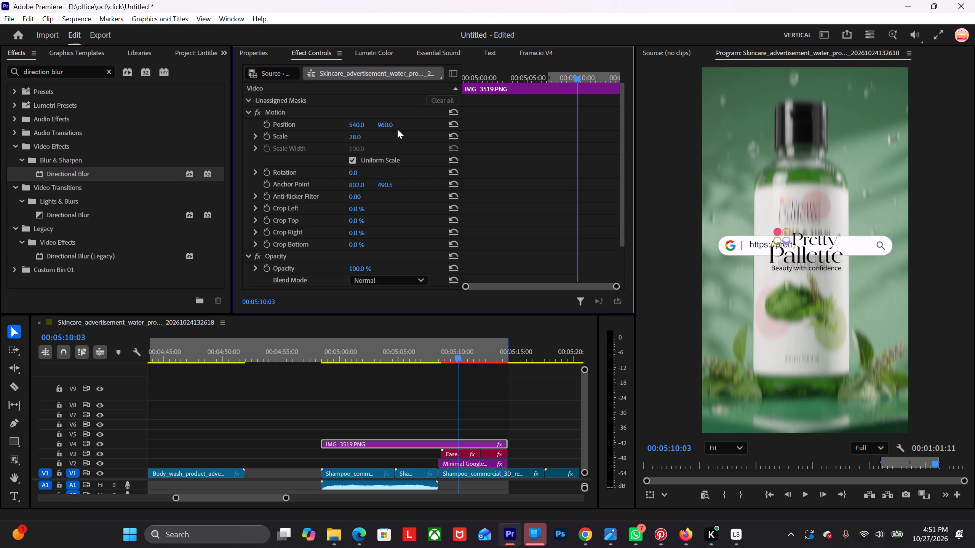
drag(388, 125, 128, 256)
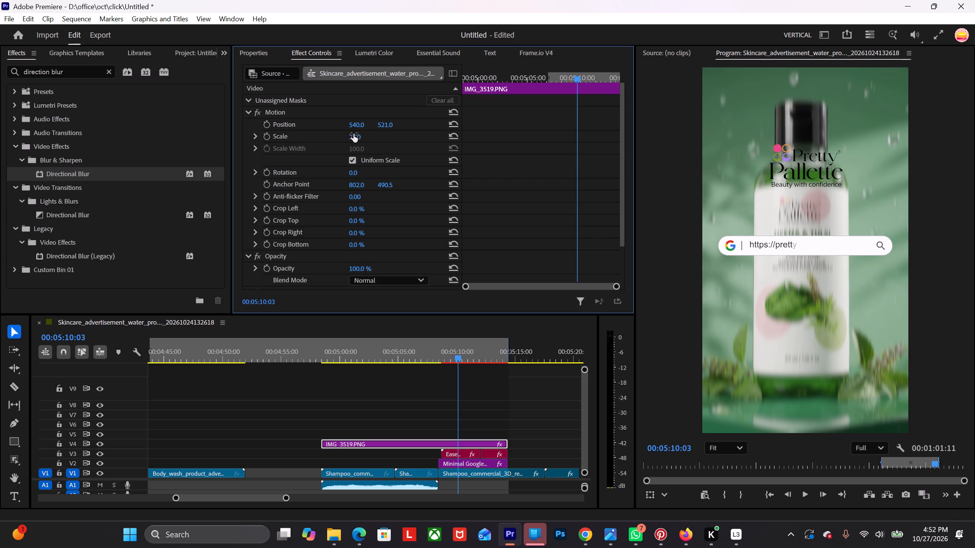
drag(352, 137, 340, 137)
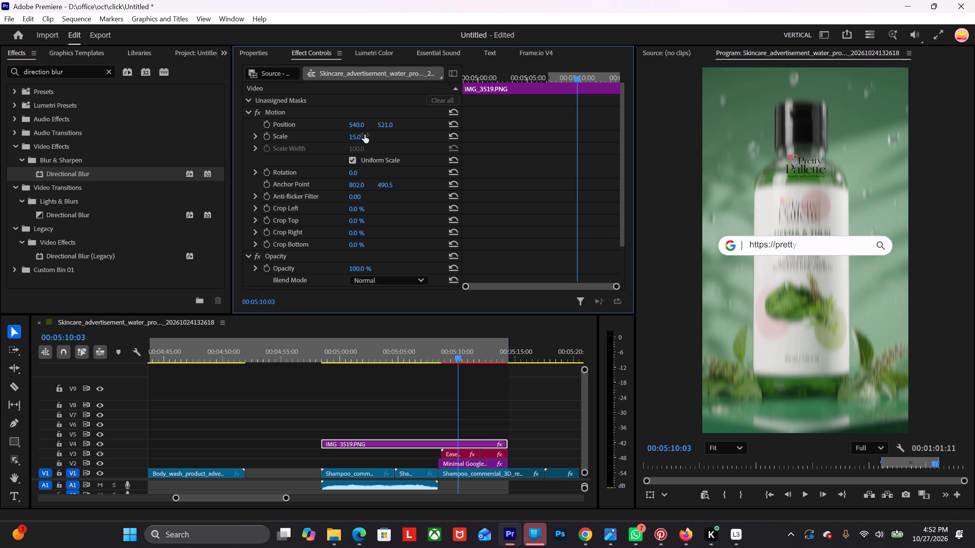
drag(388, 120, 171, 141)
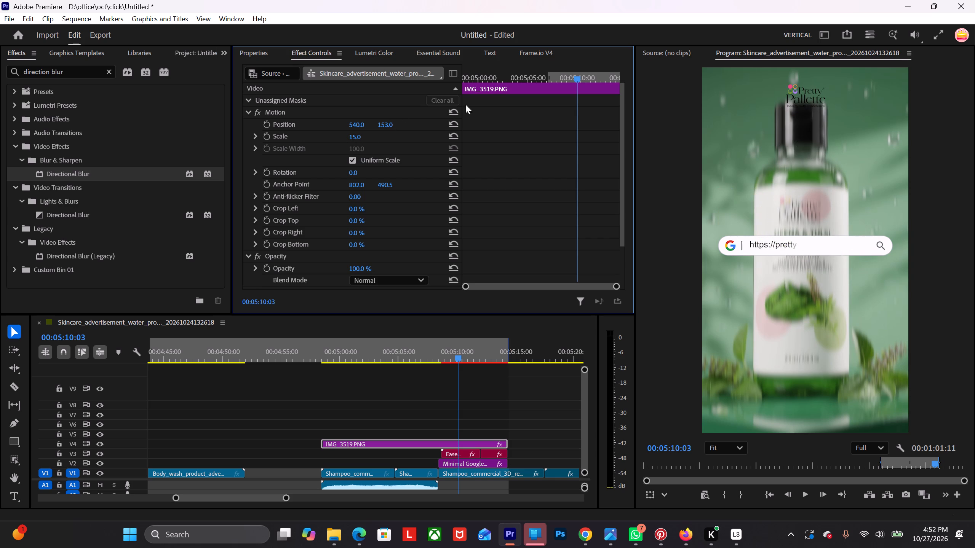
drag(353, 122, 160, 121)
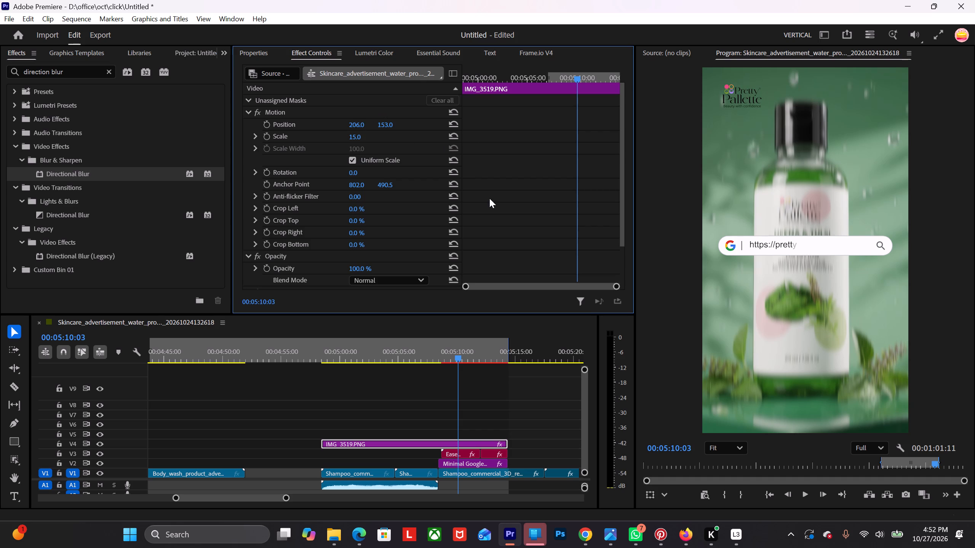
Mark the sequence In point at 00:04:58:13, where the first shampoo commercial clip and the logo begin.
drag(456, 362, 345, 390)
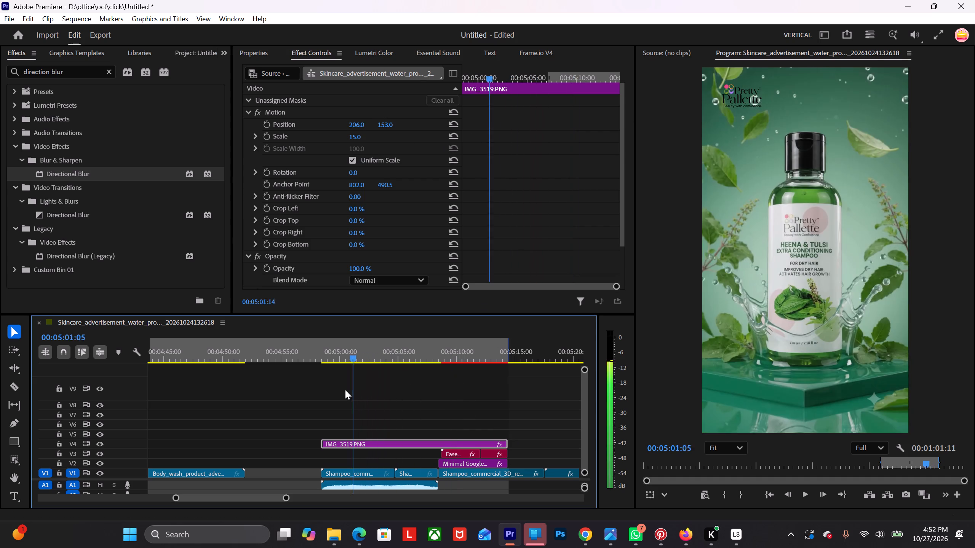
drag(345, 390, 414, 367)
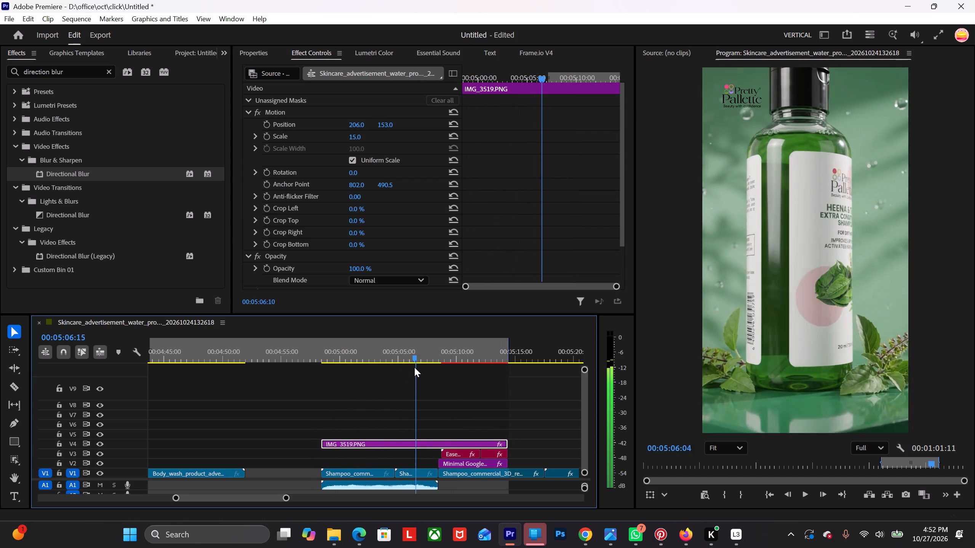
drag(414, 367, 320, 395)
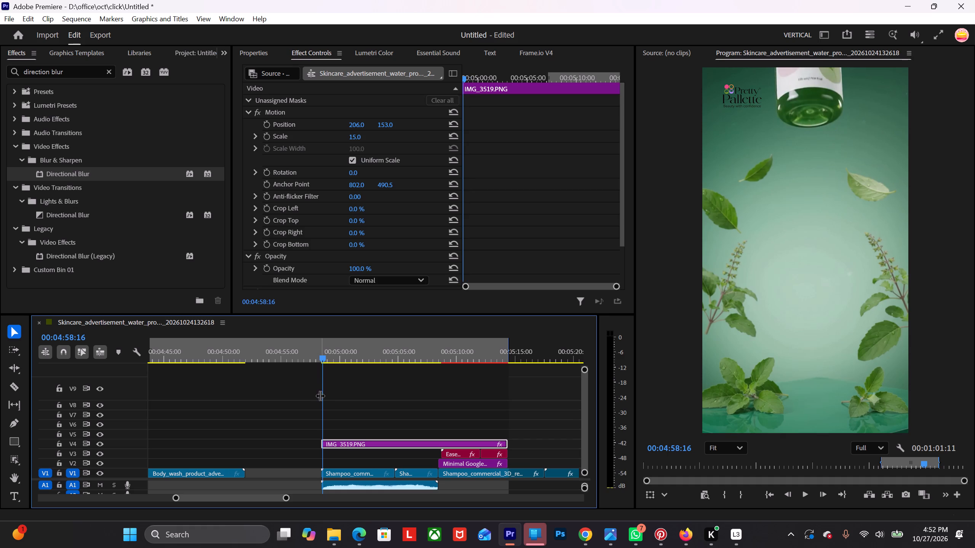
alt+scroll(318, 390, up, 20)
alt+scroll(318, 390, up, 1)
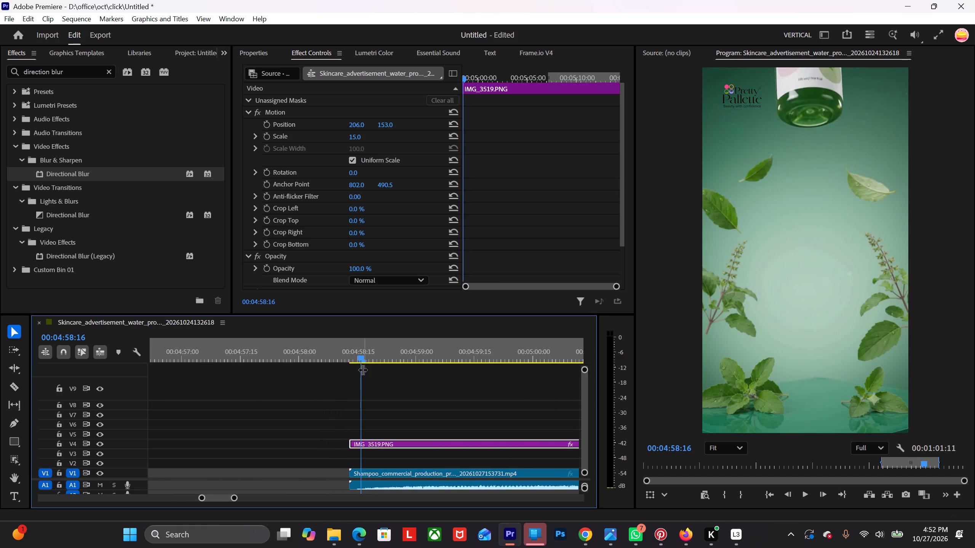
drag(361, 356, 350, 366)
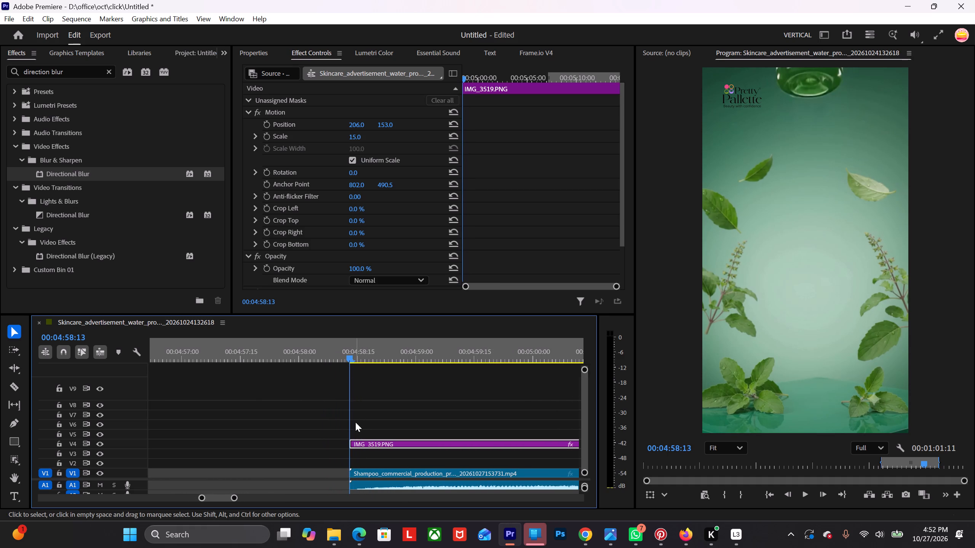
key(i)
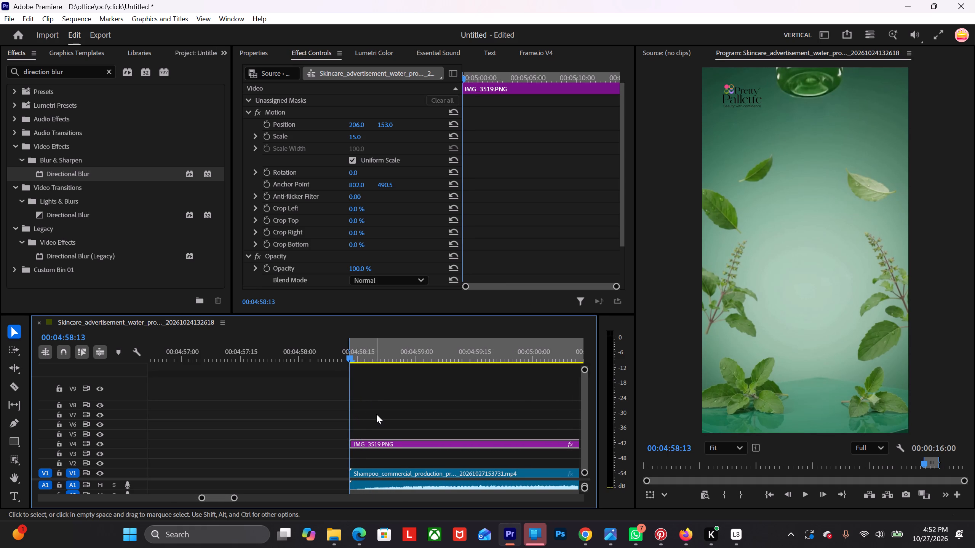
Render the preview of the marked shampoo advertisement section from its In point to its Out point.
alt+scroll(382, 402, down, 20)
alt+scroll(382, 402, down, 8)
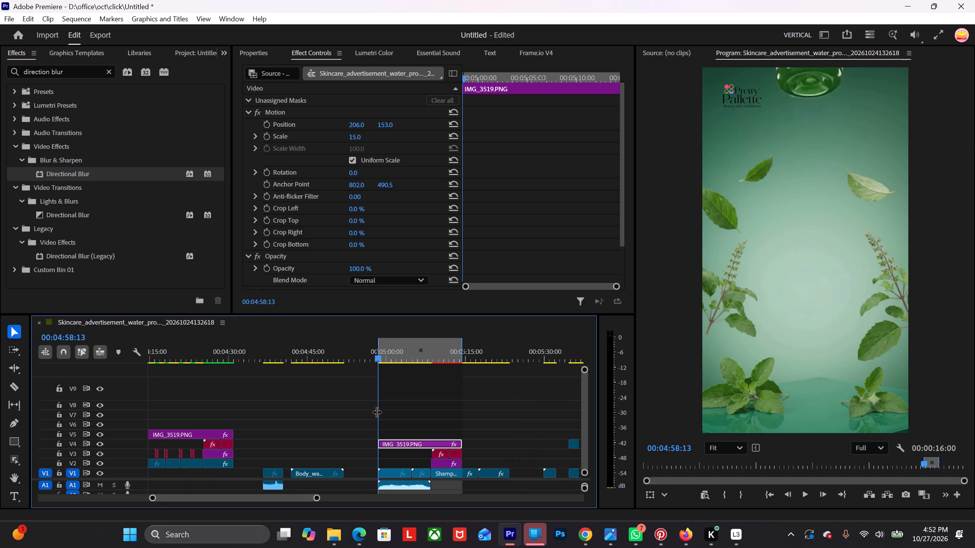
key(Return)
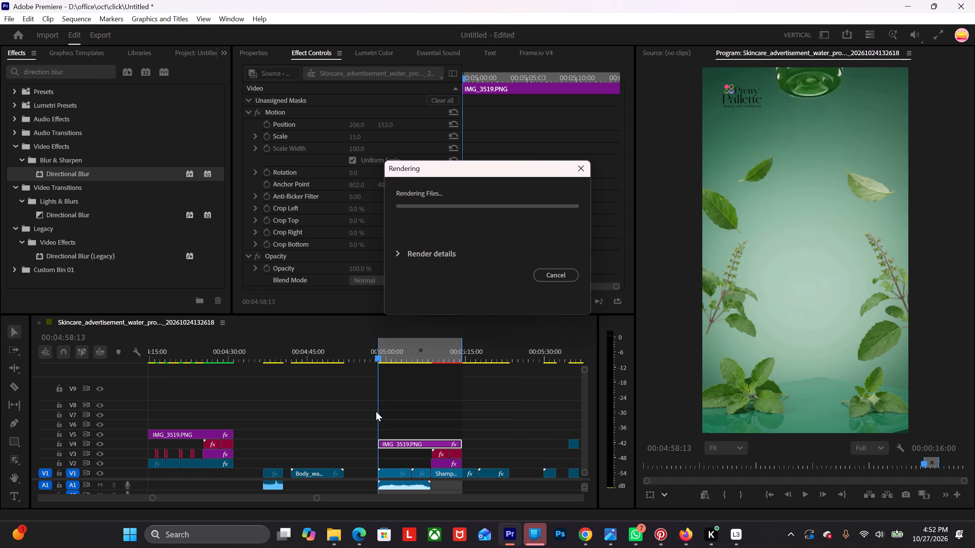
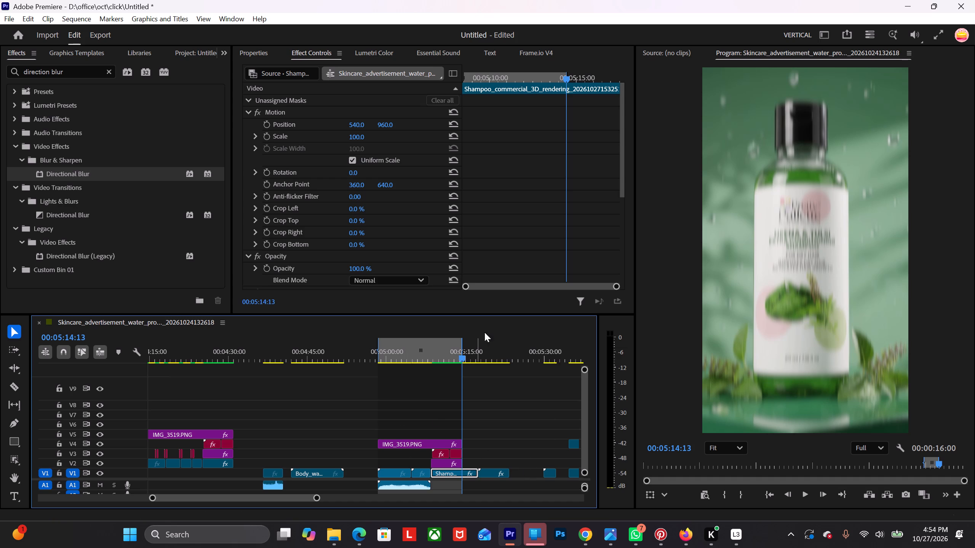
Review the rendered shampoo advertisement section by scrubbing back from its ending and playing parts of it.
drag(459, 357, 453, 359)
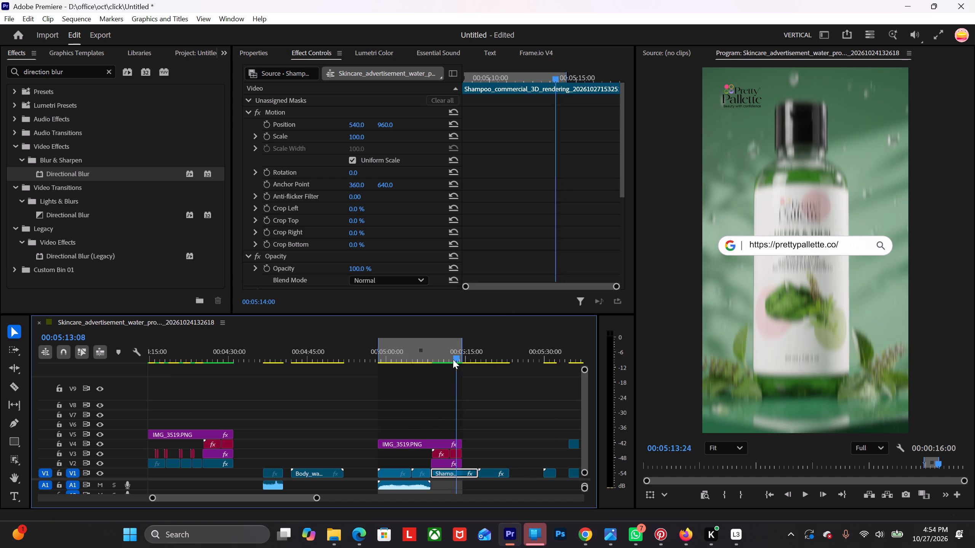
drag(453, 359, 420, 378)
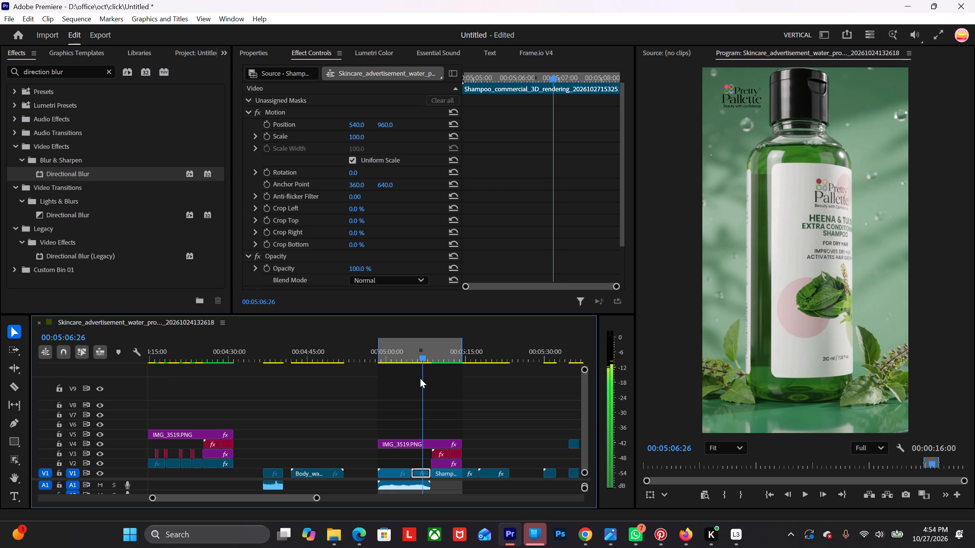
drag(420, 378, 420, 379)
drag(420, 379, 396, 401)
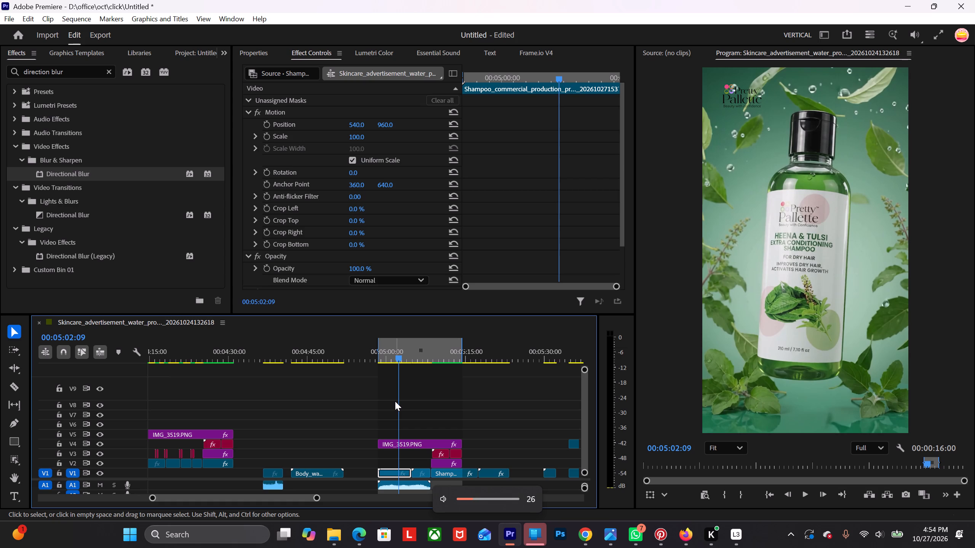
Switch to Microsoft Edge, search for pixabay in a new tab, and open the Pixabay site's Music section.
click(354, 544)
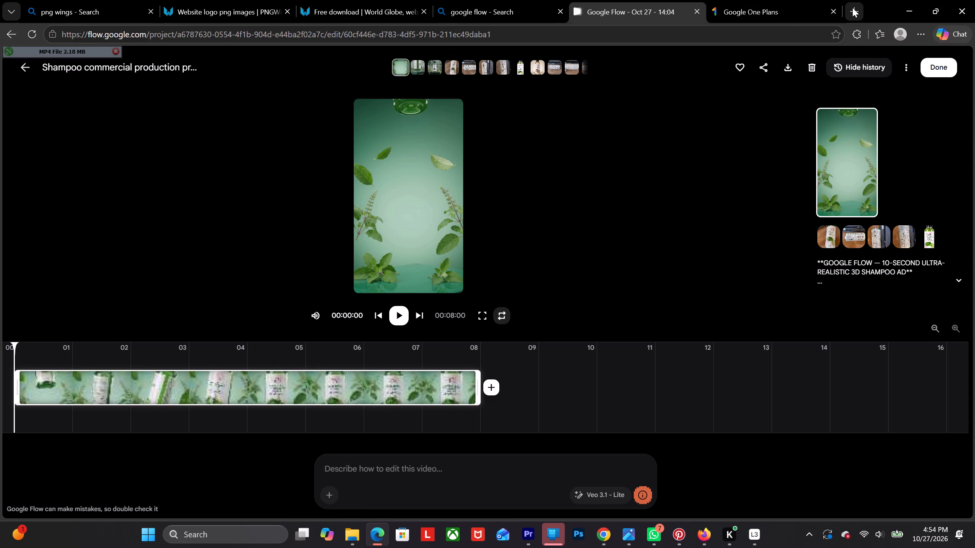
click(852, 8)
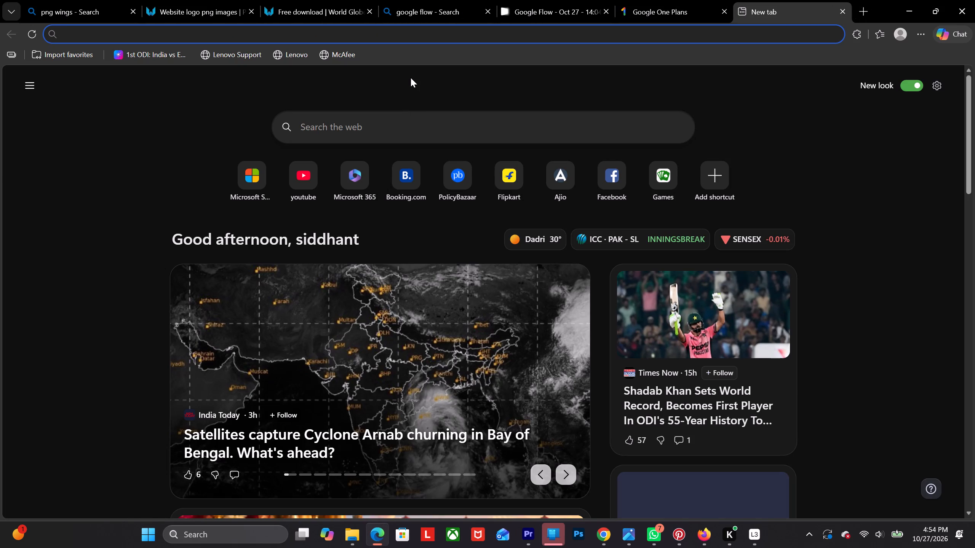
text(pi)
text(xabay)
key(Return)
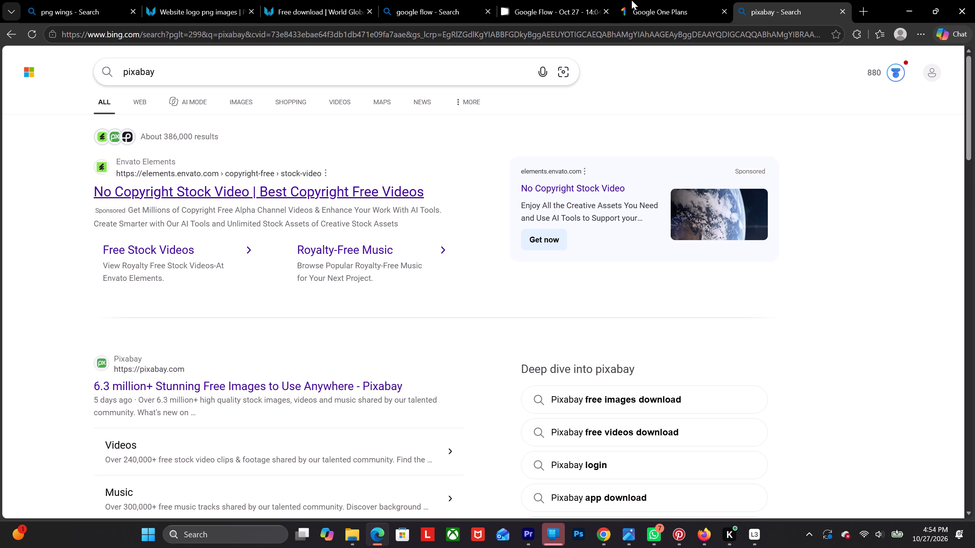
click(227, 384)
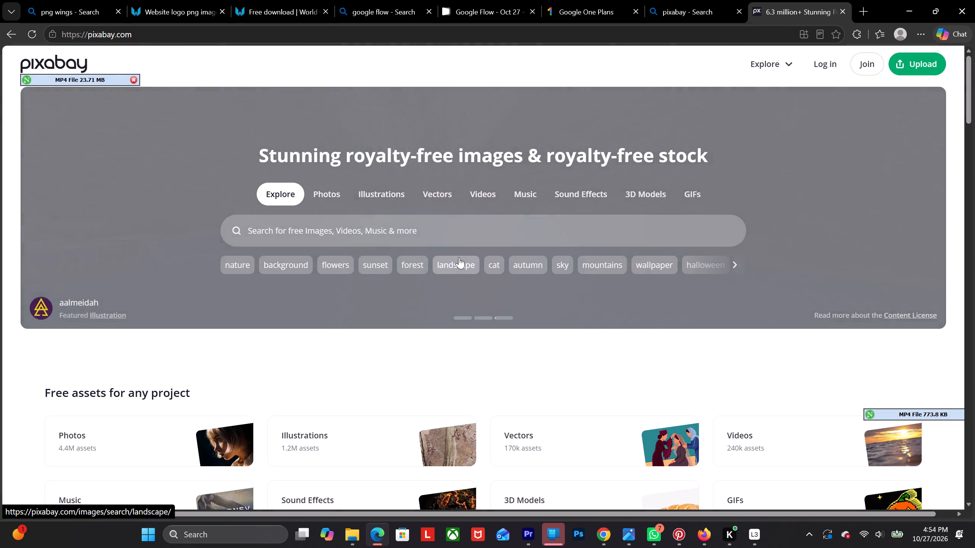
click(428, 229)
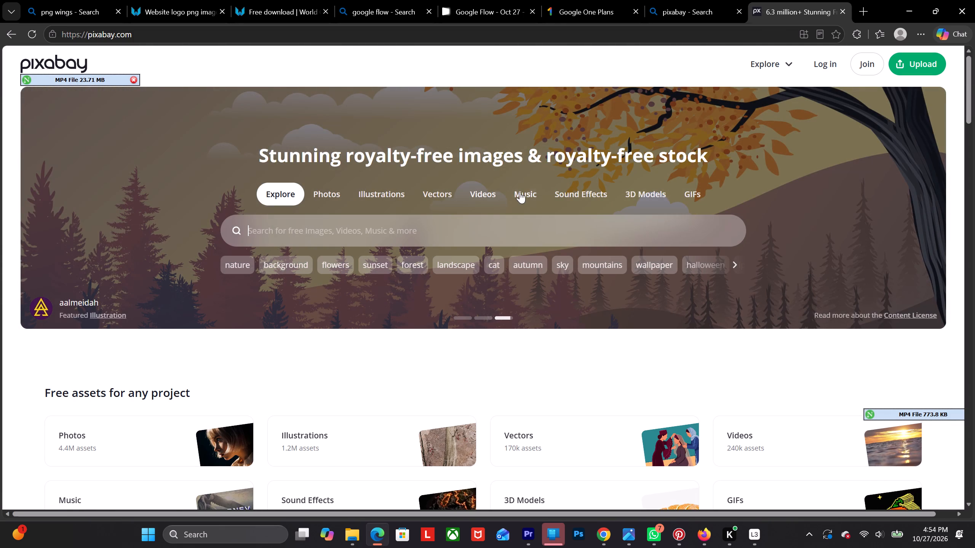
click(522, 191)
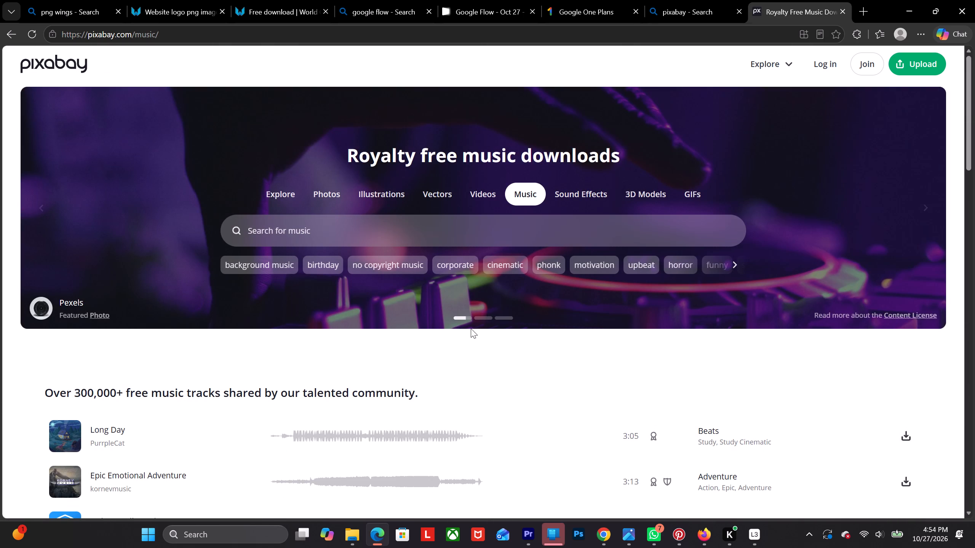
Preview the Long Day track by PurrpleCat and download it from Pixabay.
scroll(249, 395, down, 2)
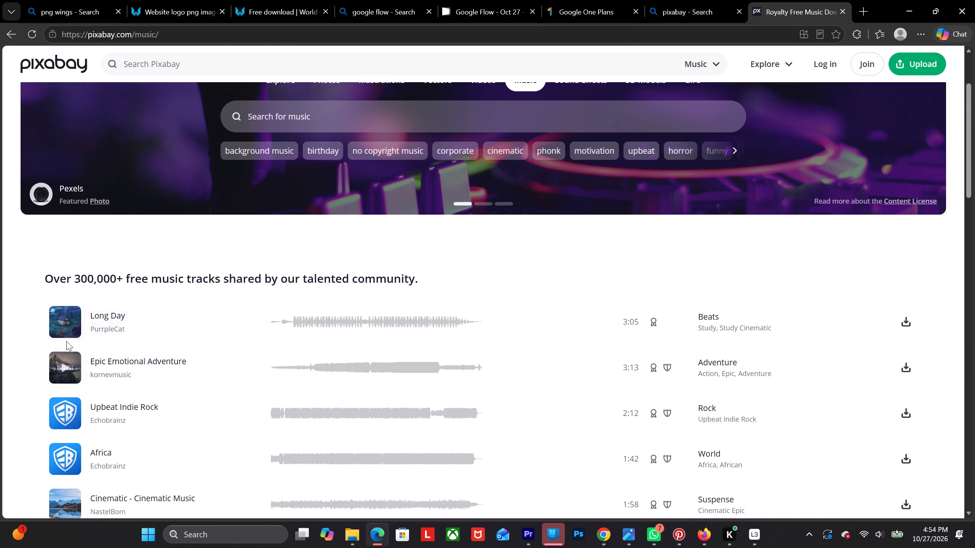
click(69, 323)
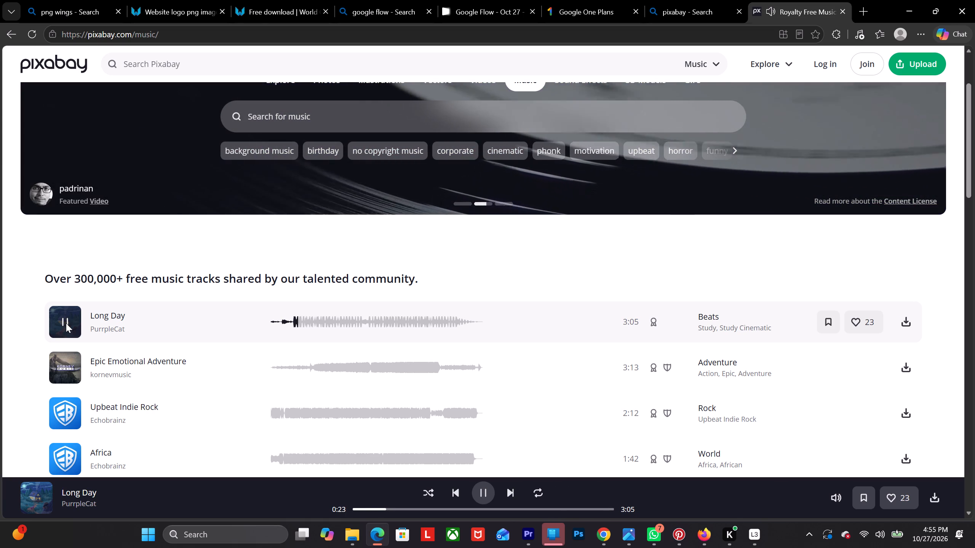
click(908, 321)
right_click(908, 321)
click(908, 321)
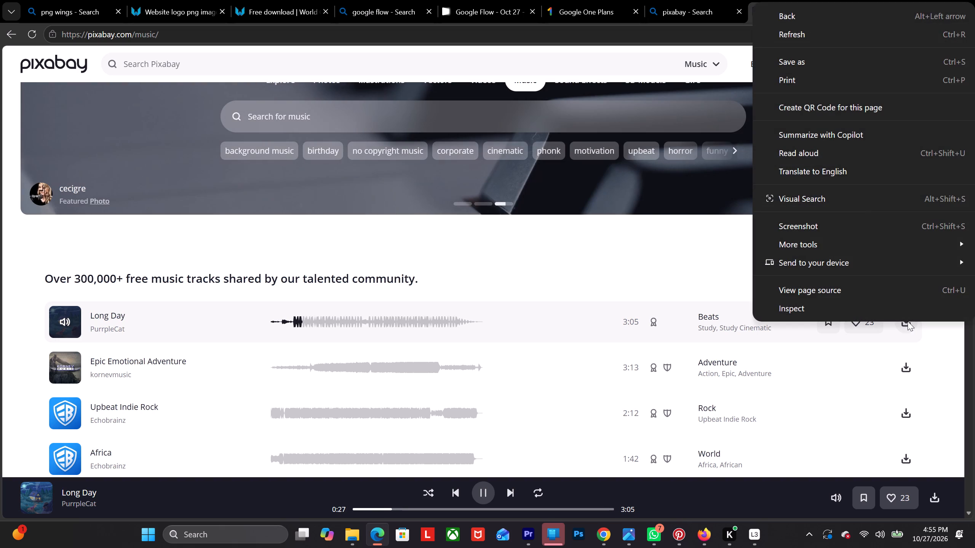
click(630, 312)
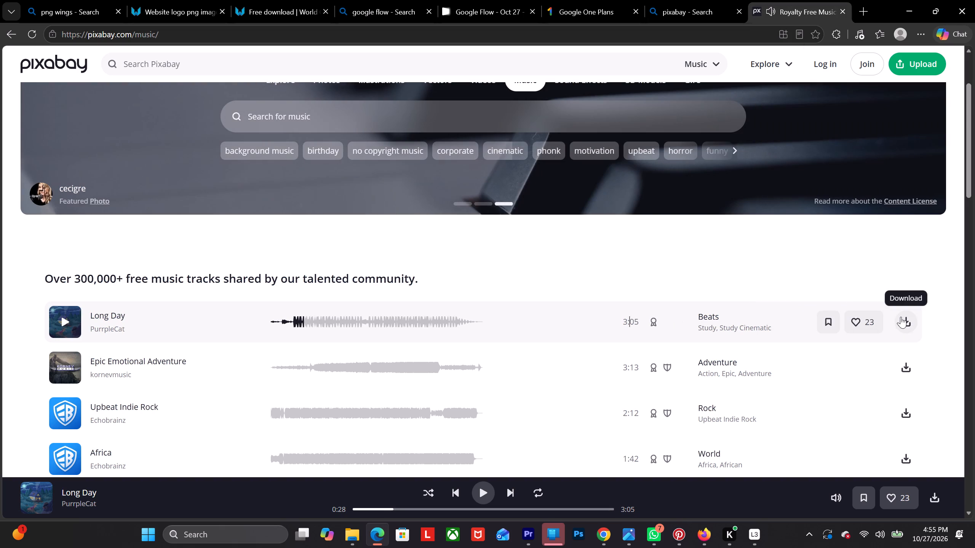
click(901, 317)
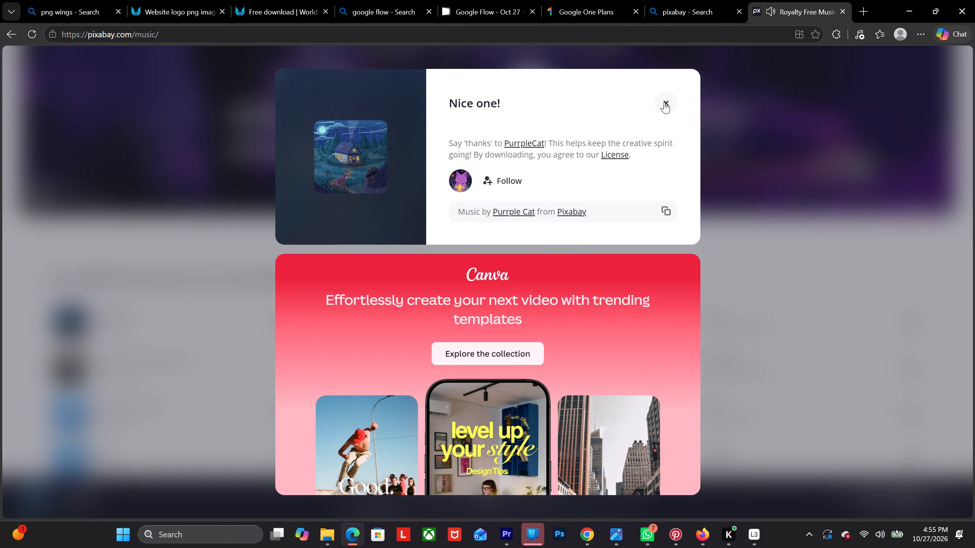
click(664, 102)
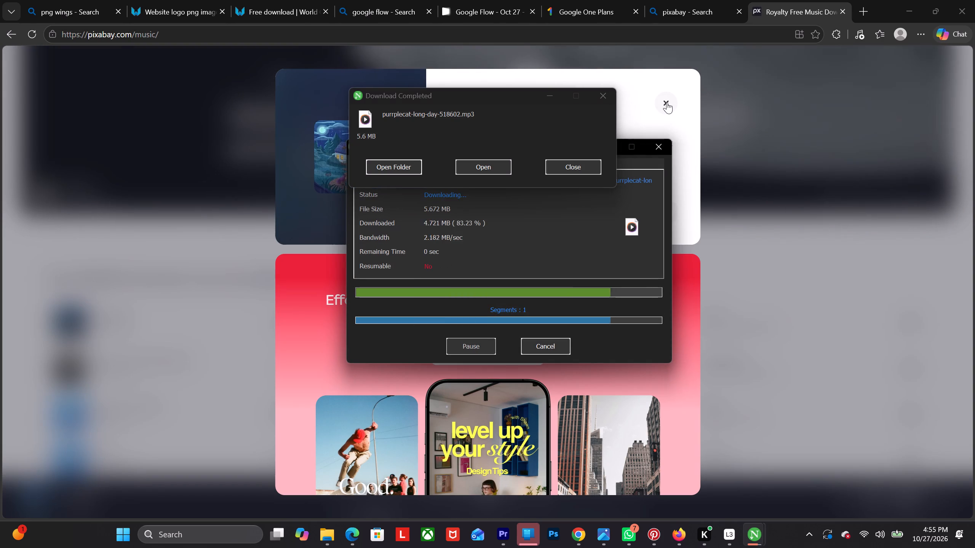
click(667, 102)
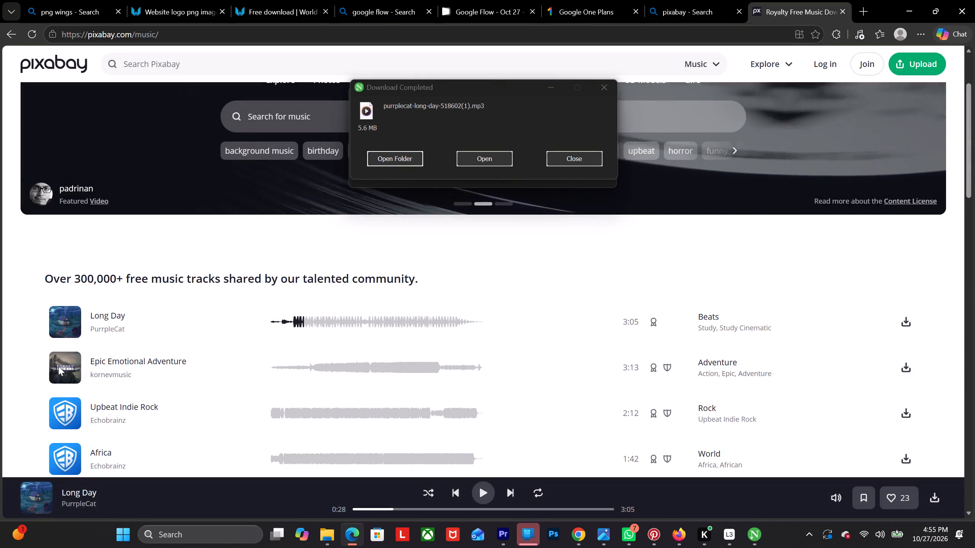
Preview the Epic Emotional Adventure track by kornevmusic, download it, and dismiss the download windows.
click(64, 362)
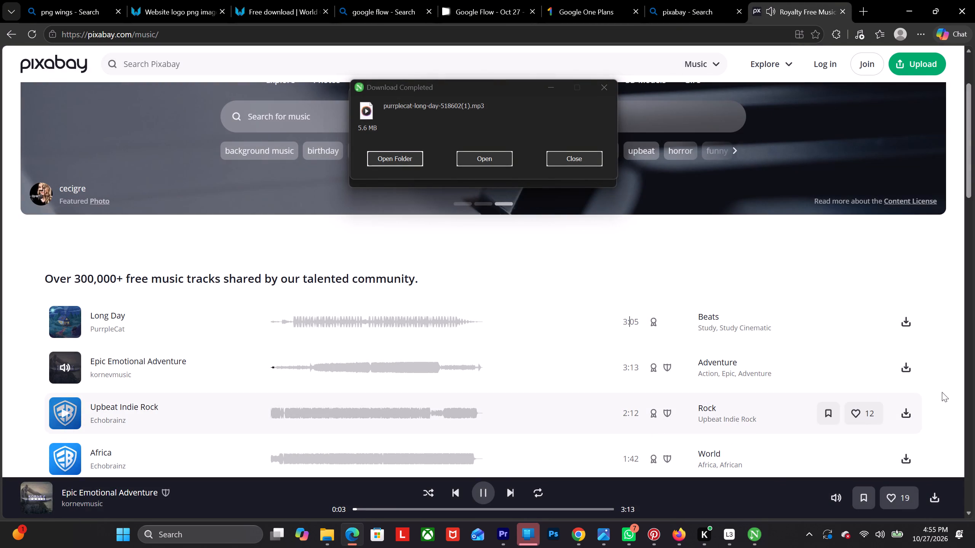
click(909, 365)
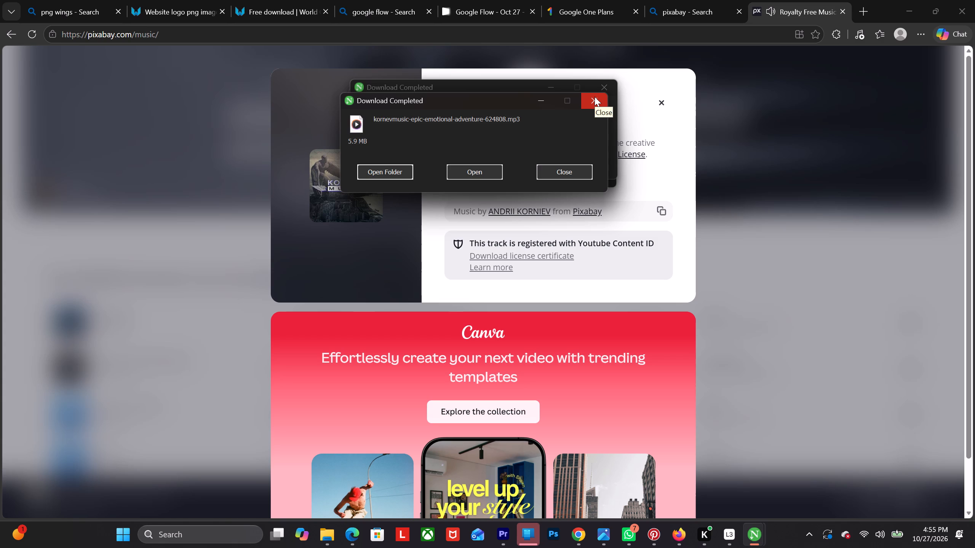
click(607, 89)
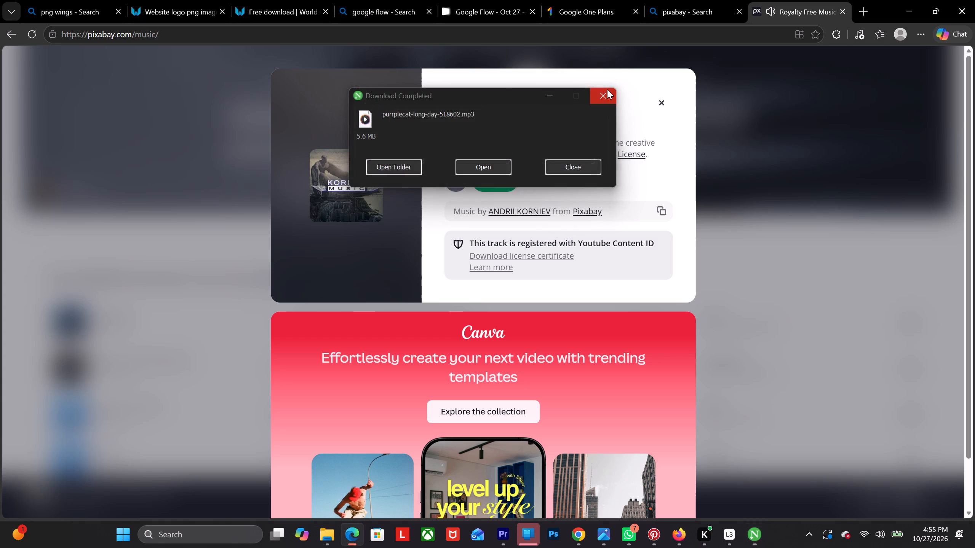
click(607, 89)
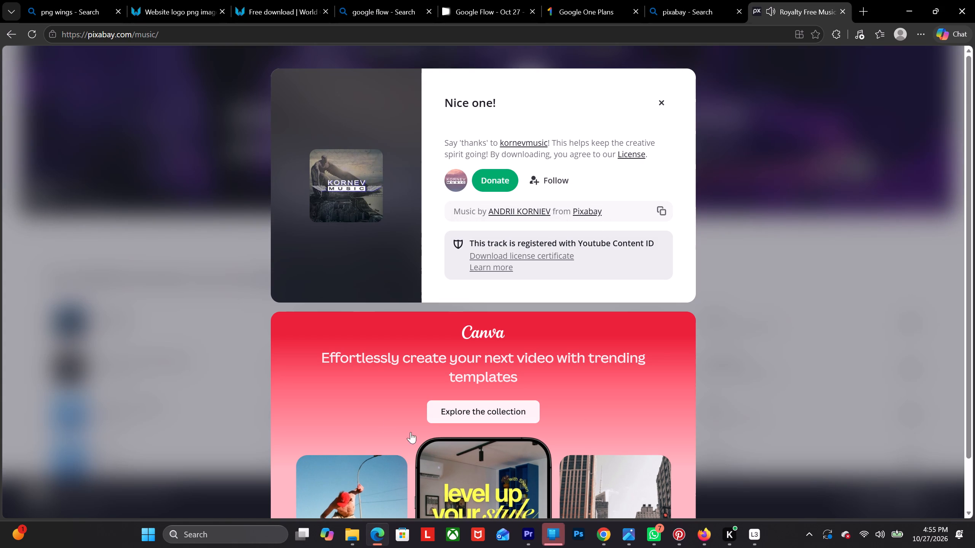
click(219, 325)
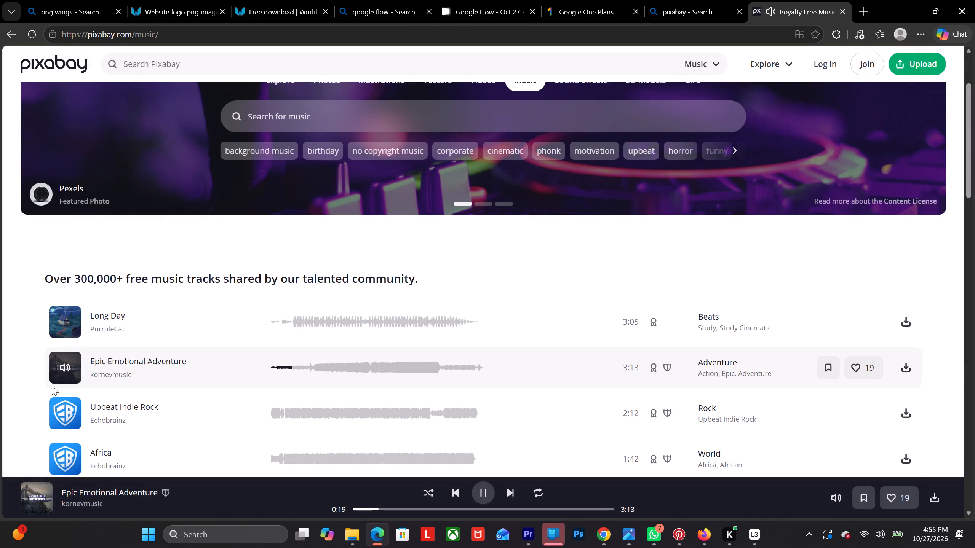
Listen to the Upbeat Indie Rock track and replay Epic Emotional Adventure for comparison.
click(61, 413)
click(63, 367)
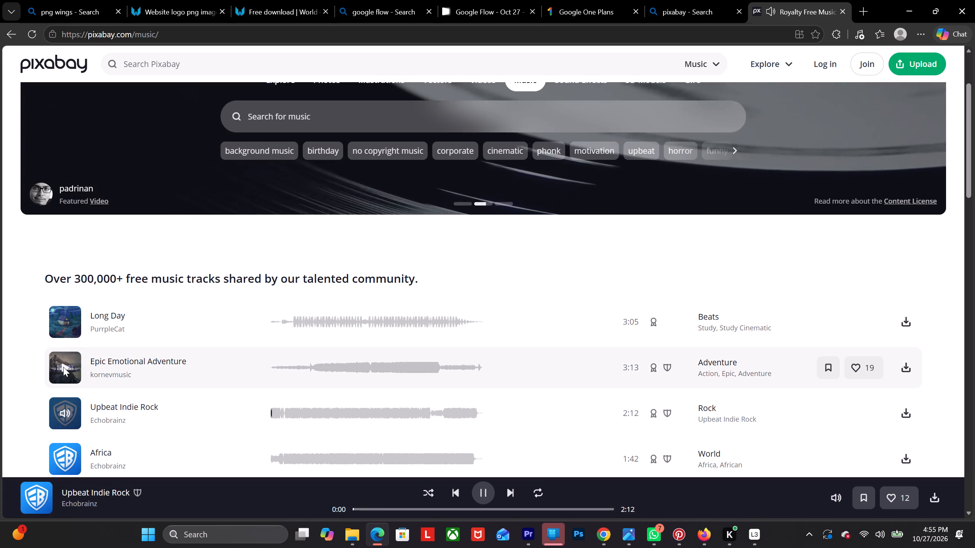
click(63, 367)
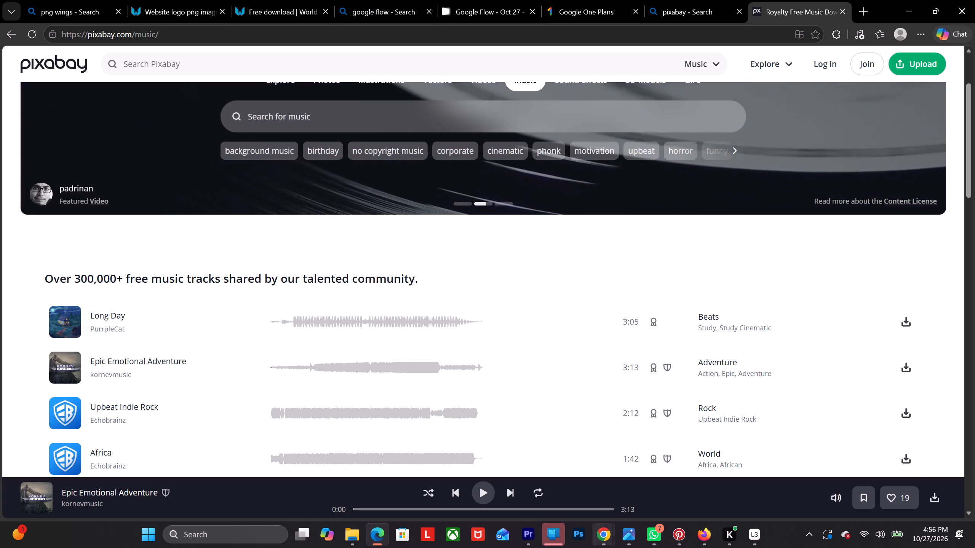
Switch to Premiere and delete the original audio clip on A1 beneath the shampoo commercial clips.
click(527, 542)
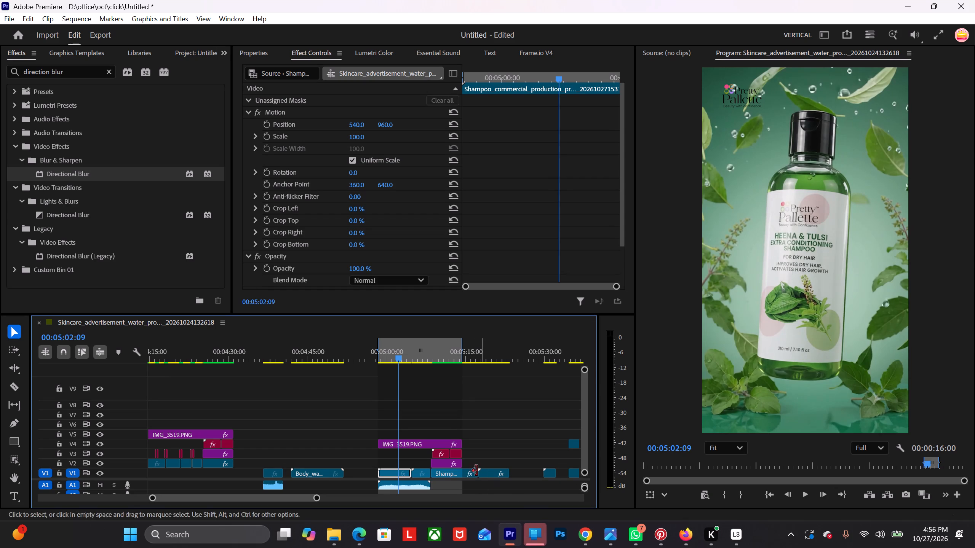
click(408, 482)
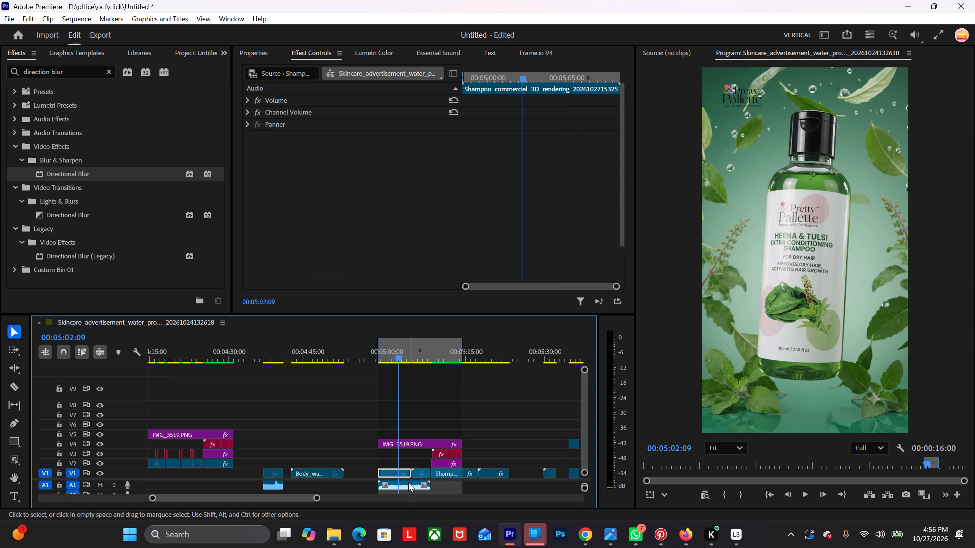
right_click(408, 482)
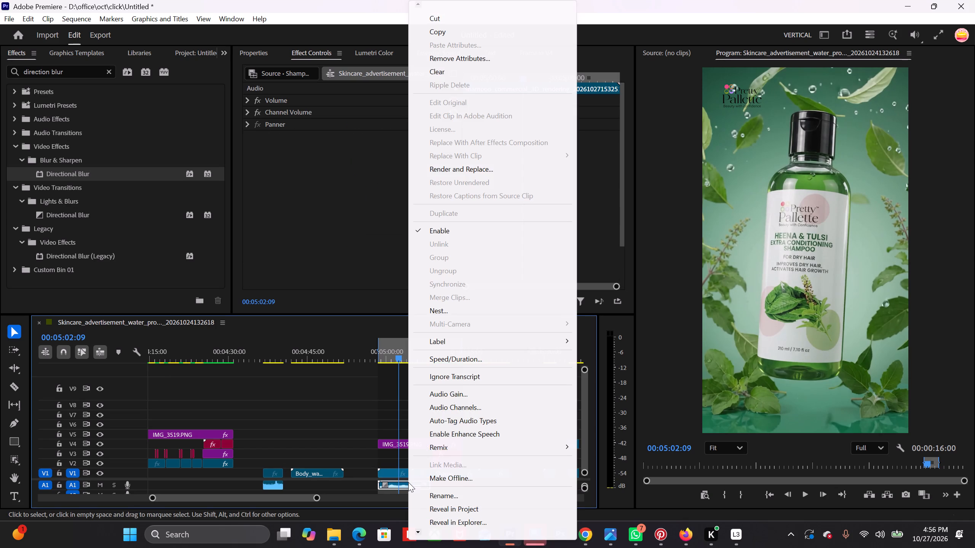
key(Delete)
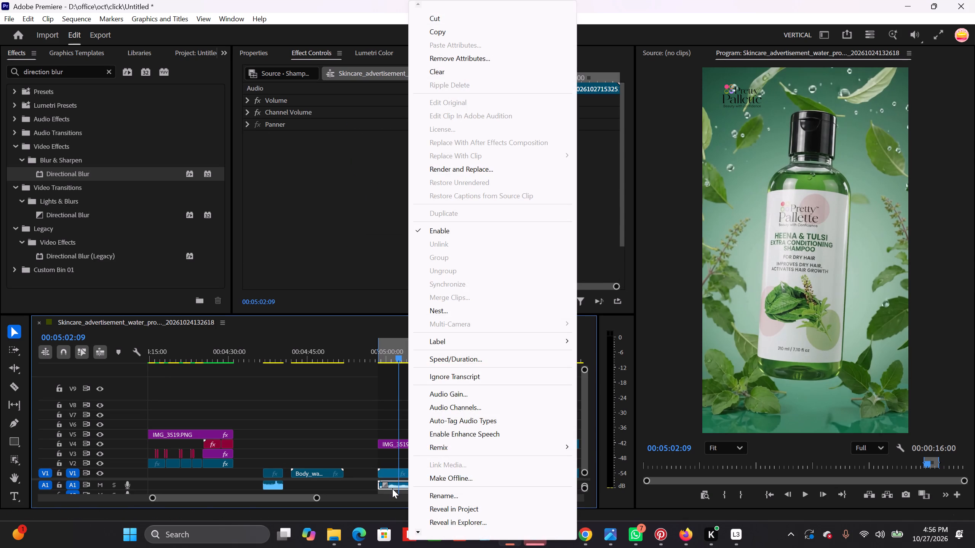
click(392, 488)
key(Delete)
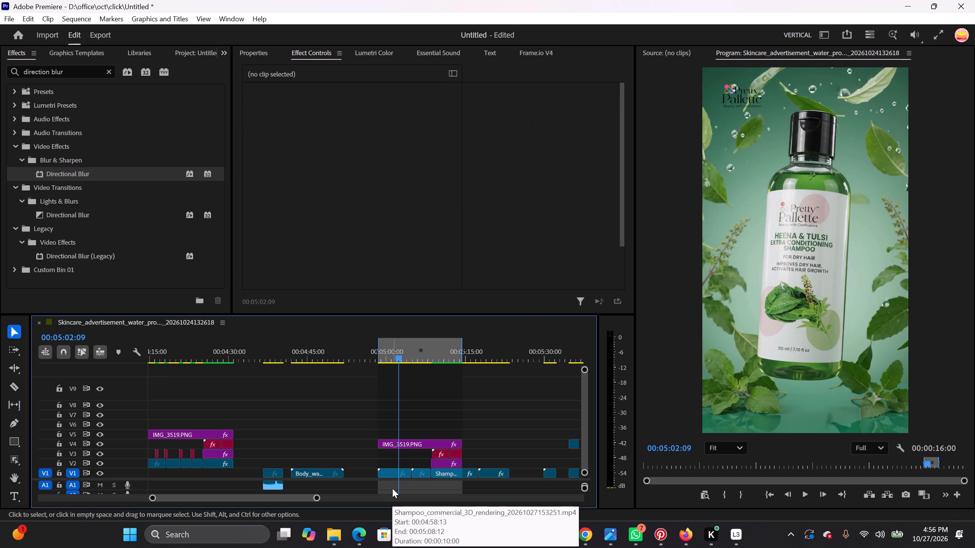
Add purrplecat-long-day-518602 from the Downloads folder to track A1, starting at the playhead at 00:05:02:09.
scroll(392, 488, down, 4)
click(330, 543)
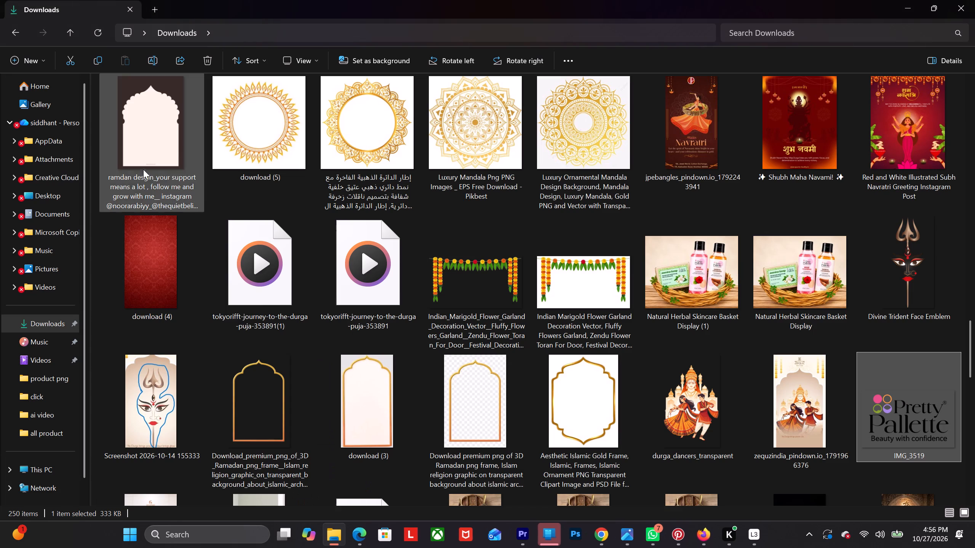
scroll(217, 237, up, 20)
scroll(217, 237, up, 7)
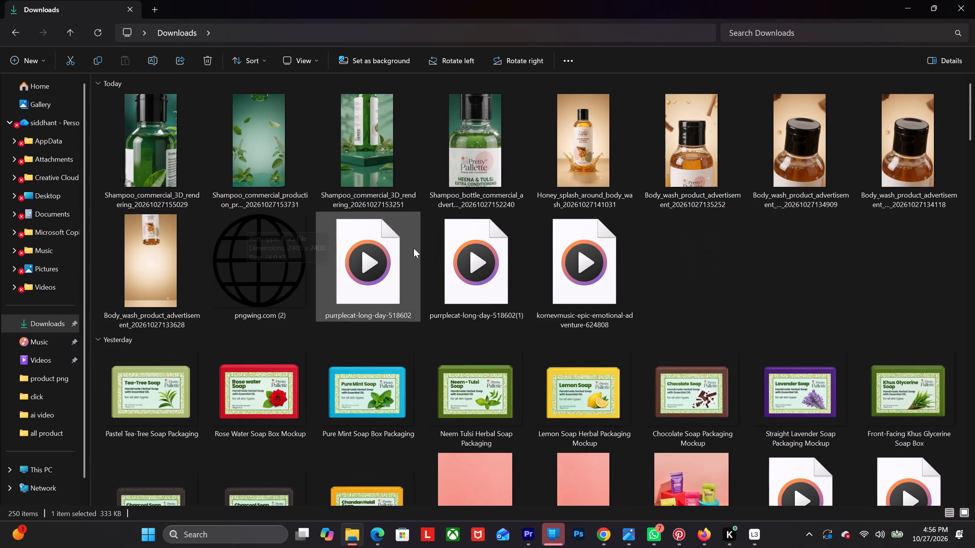
click(453, 263)
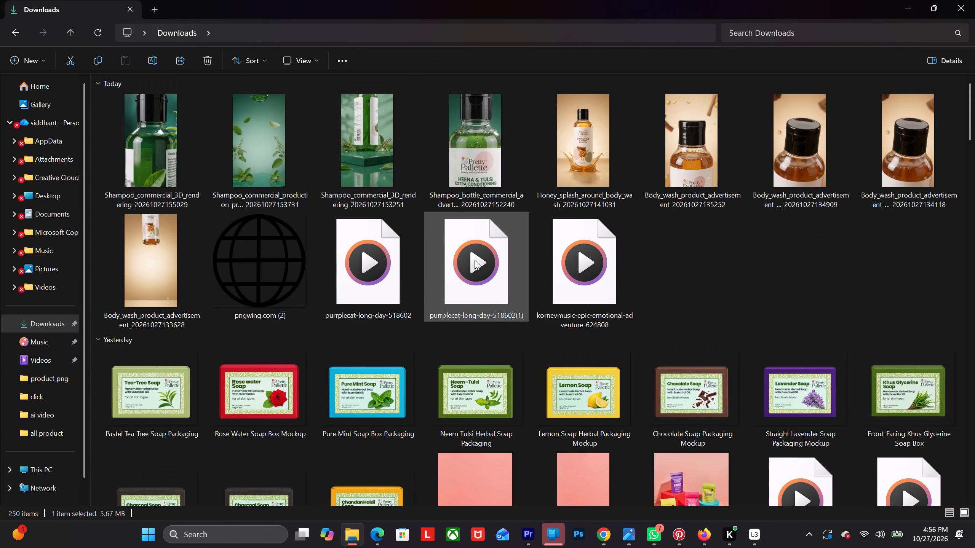
drag(373, 255, 621, 547)
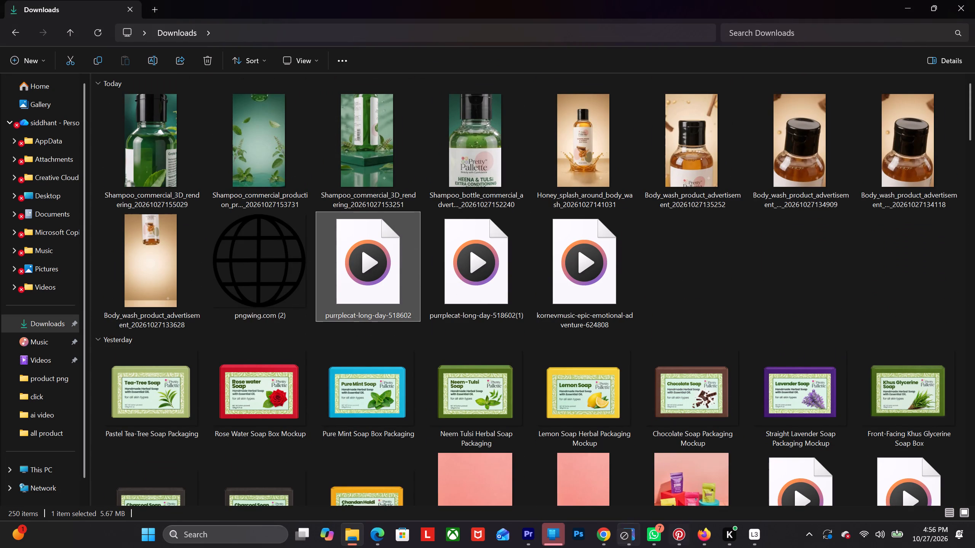
drag(621, 547, 352, 489)
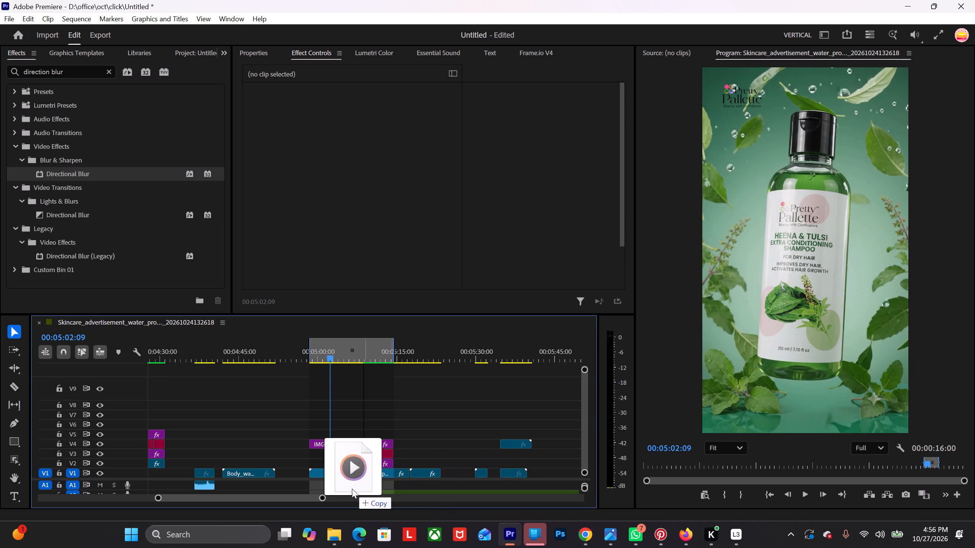
drag(352, 489, 332, 484)
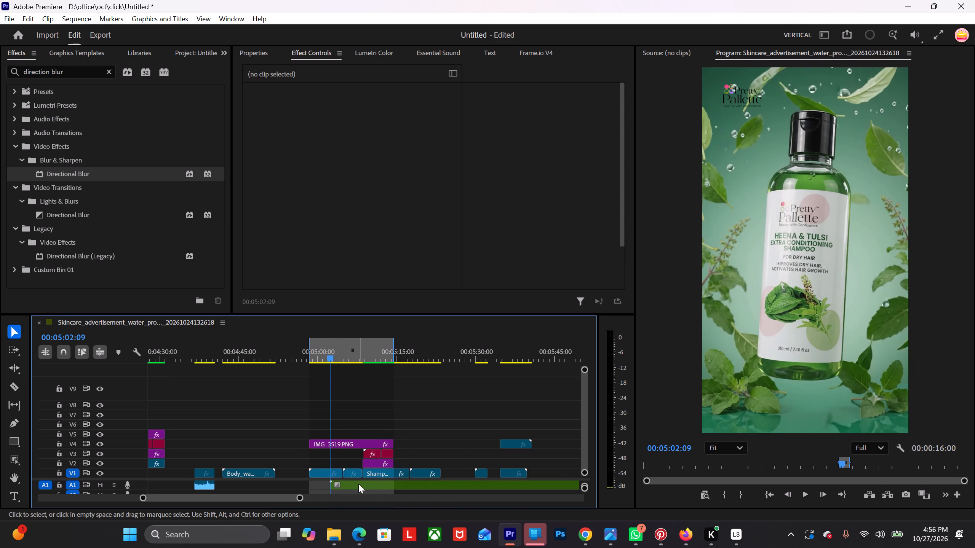
Move the purrplecat-long-day music clip on A1 to start with the first shampoo clip at 00:04:58:13 and play it with the ad.
drag(360, 484, 336, 485)
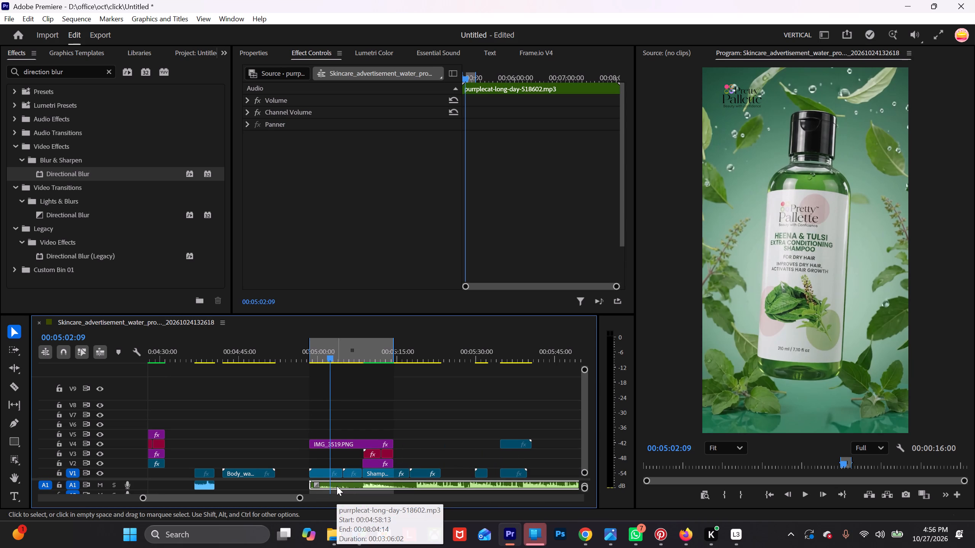
key(space)
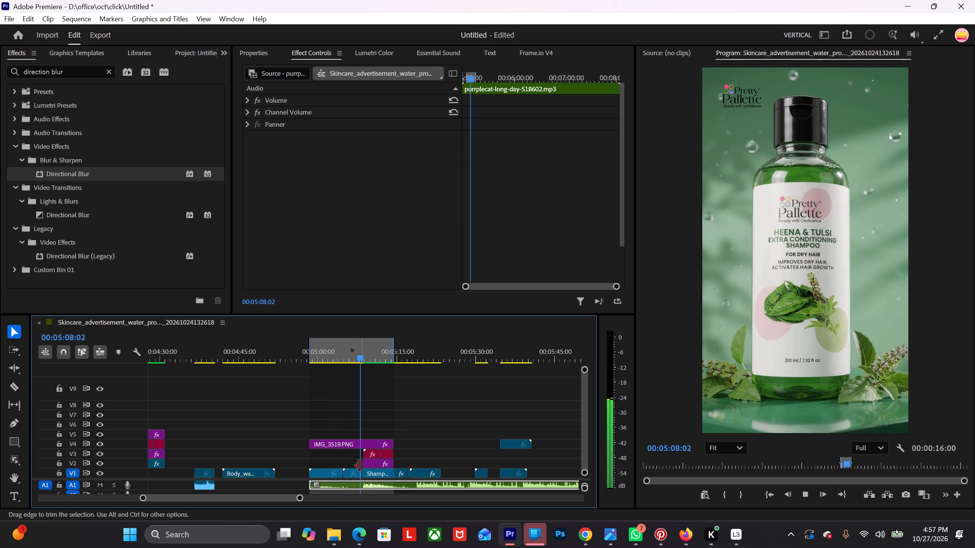
key(space)
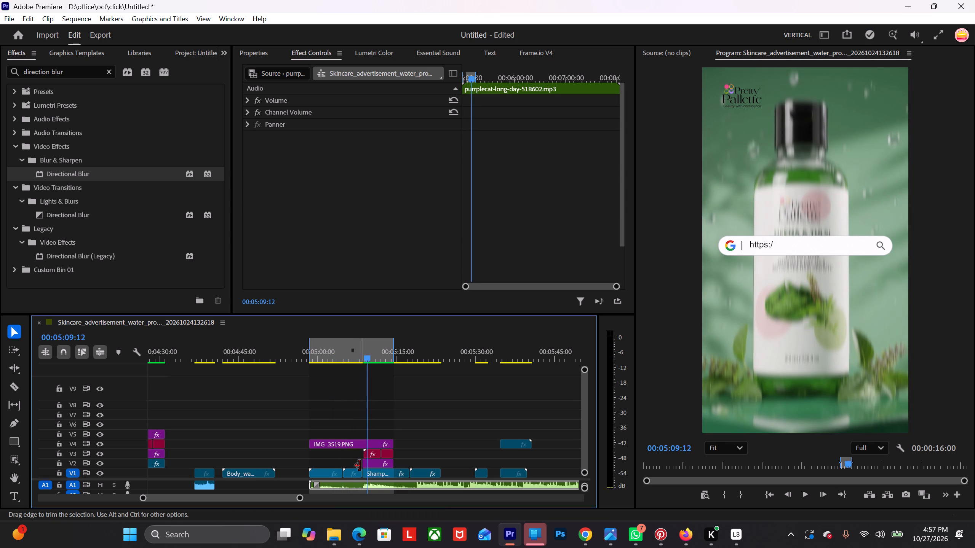
key(space)
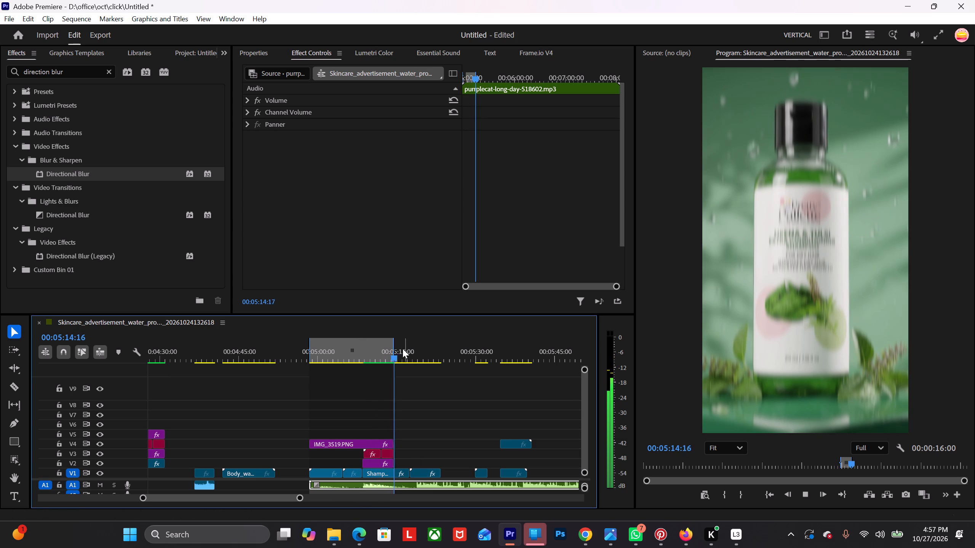
Split the music clip on A1 at 00:05:18:17 and delete the portion before the cut.
drag(398, 354, 419, 350)
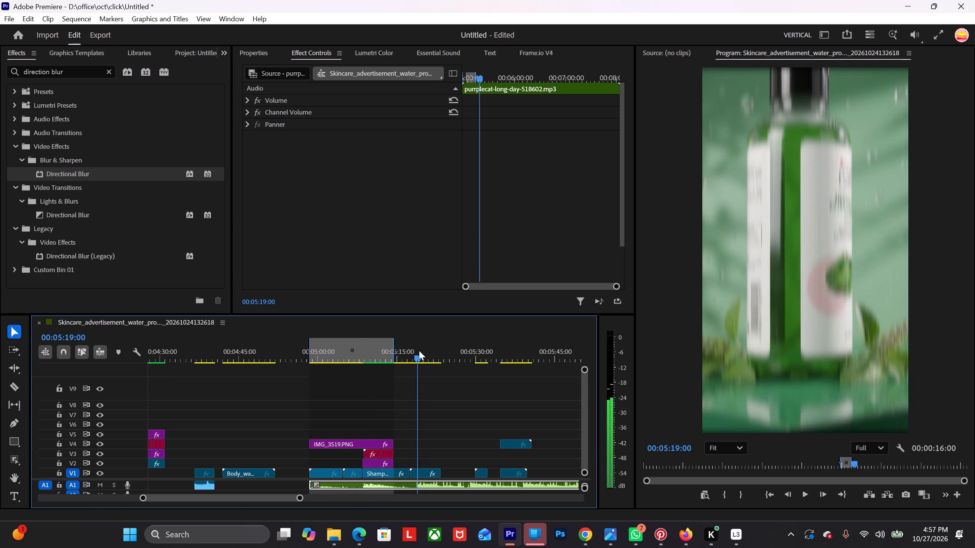
drag(419, 350, 417, 351)
key(c)
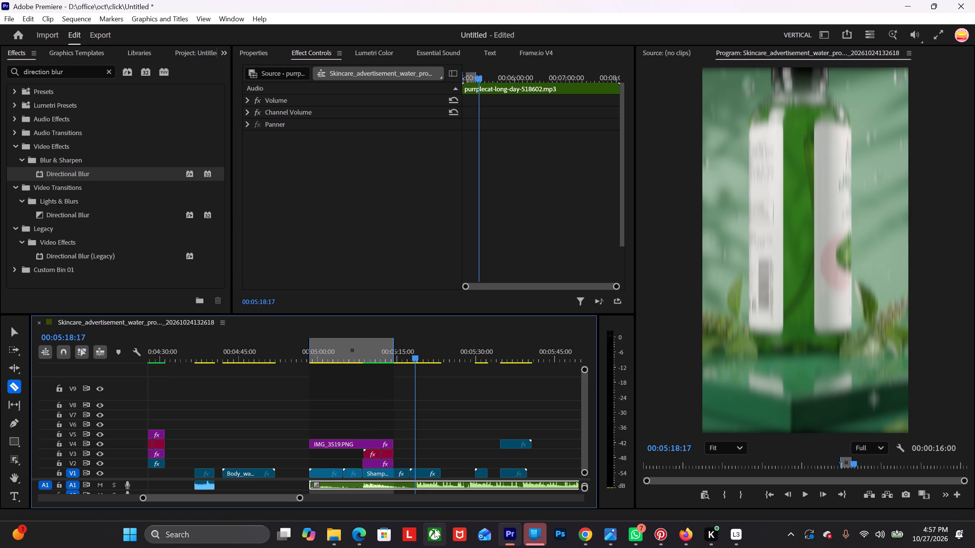
click(419, 486)
key(v)
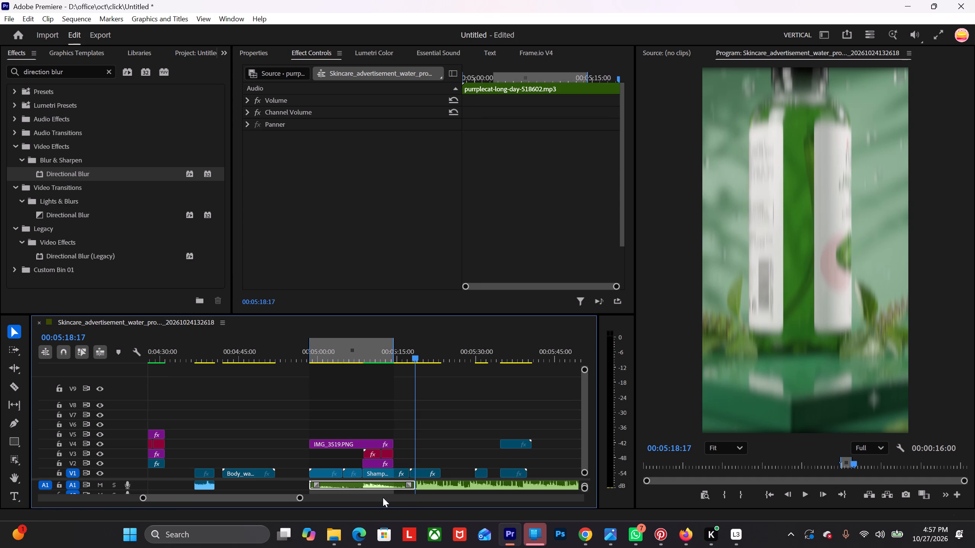
click(379, 486)
key(Delete)
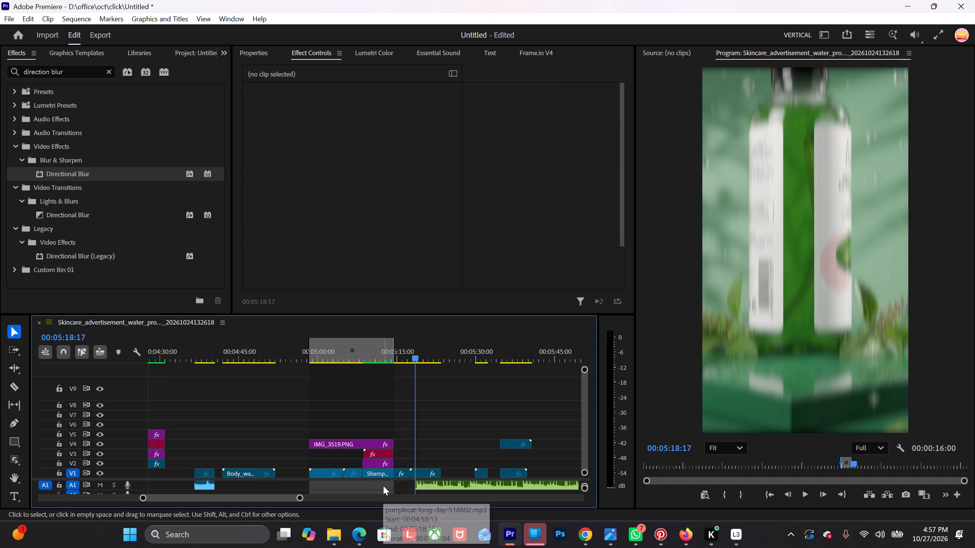
Move the remaining music clip on A1 back to the start of the shampoo ad at 00:04:58:13.
drag(452, 486, 398, 482)
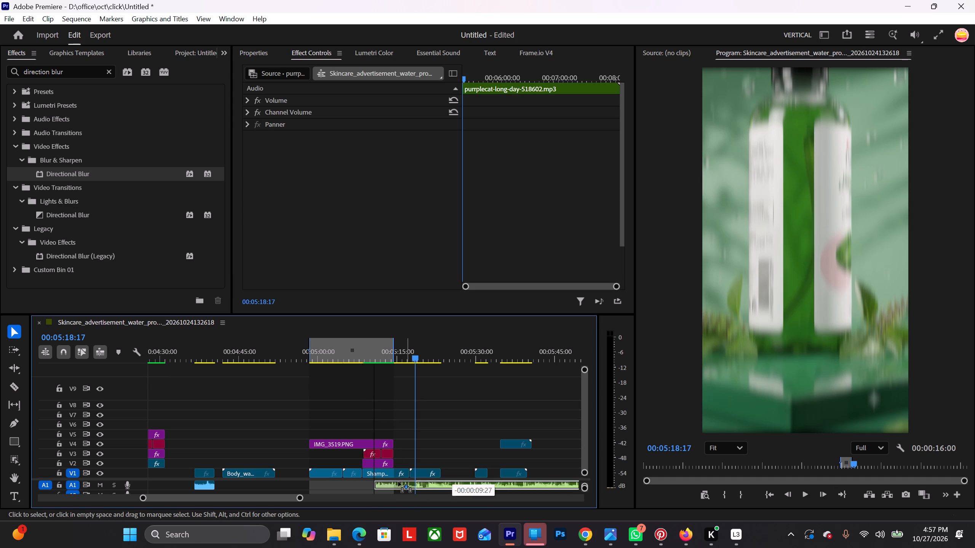
drag(398, 482, 343, 484)
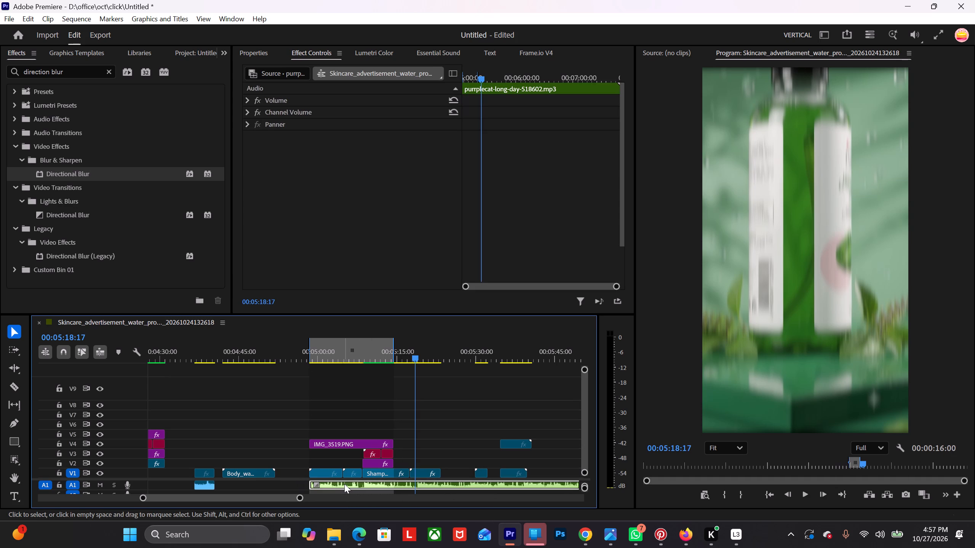
Expand the height of audio track A1 to expose the music clip's waveform and volume line.
alt+scroll(356, 480, up, 15)
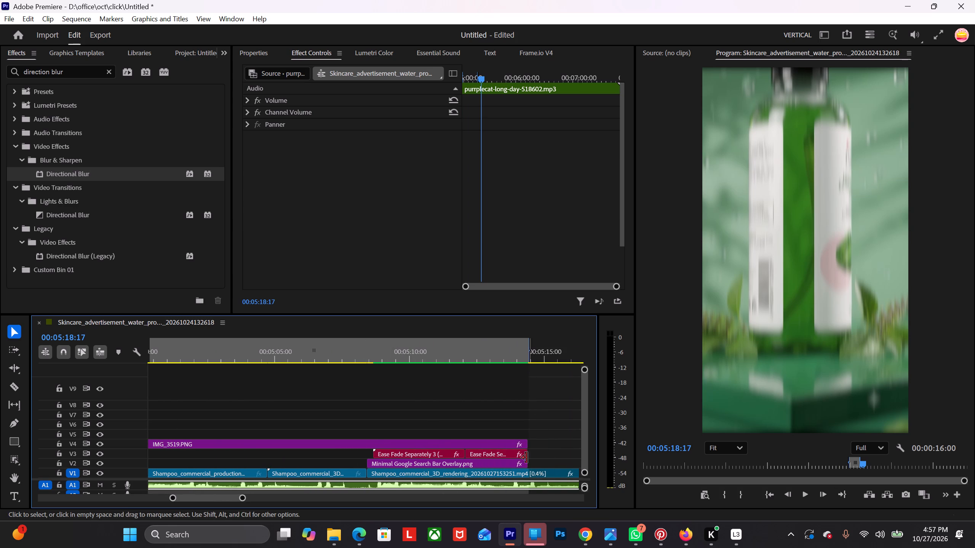
drag(583, 488, 585, 501)
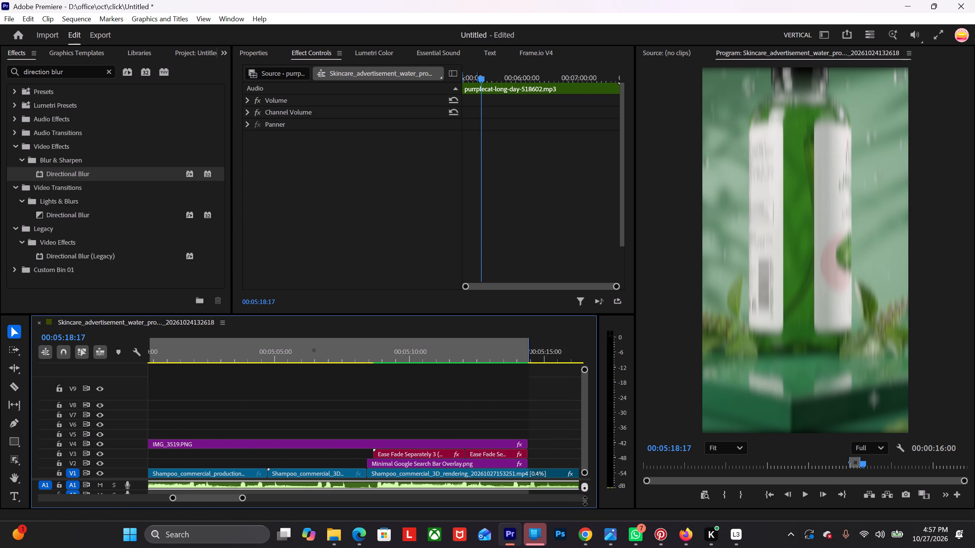
drag(585, 501, 585, 502)
click(586, 492)
drag(586, 489, 585, 489)
drag(585, 489, 586, 474)
drag(181, 497, 177, 497)
click(197, 496)
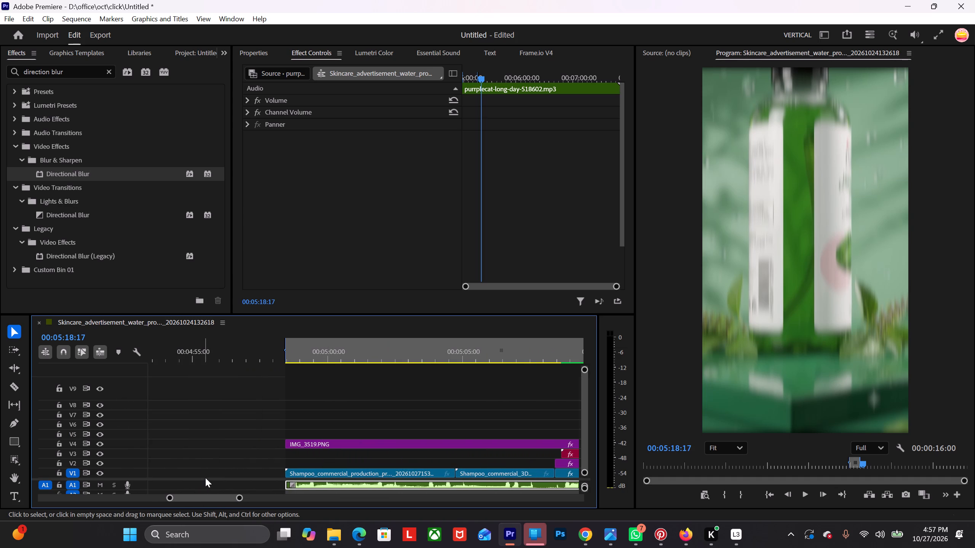
drag(129, 480, 130, 460)
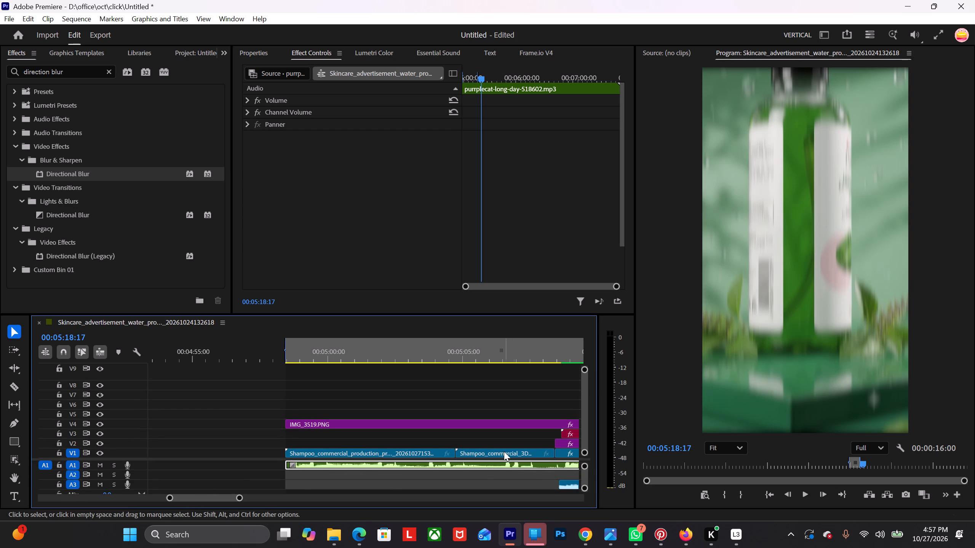
click(585, 489)
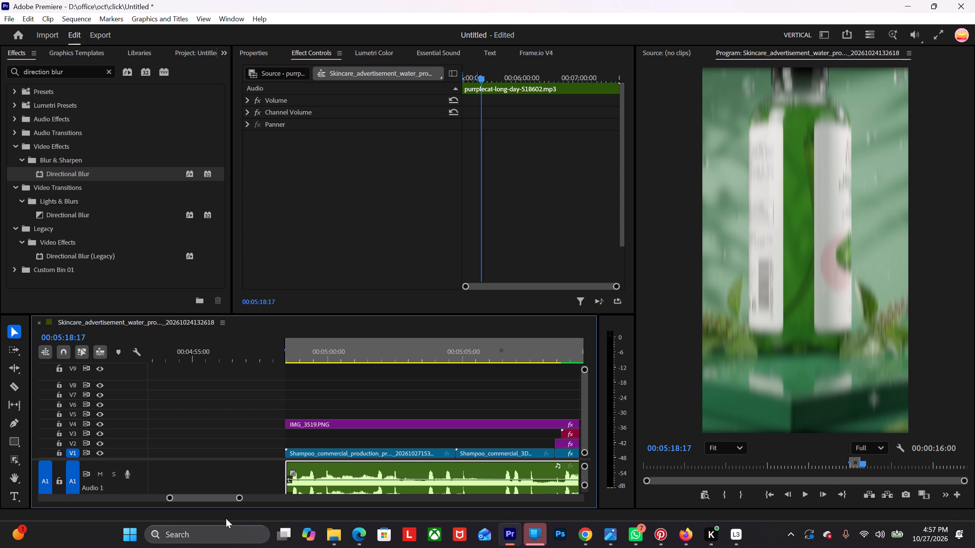
Fade out the music with volume keyframes at 00:05:12:15 and at the ad's end, lowering the second keyframe to the bottom.
drag(240, 497, 253, 496)
drag(497, 358, 410, 395)
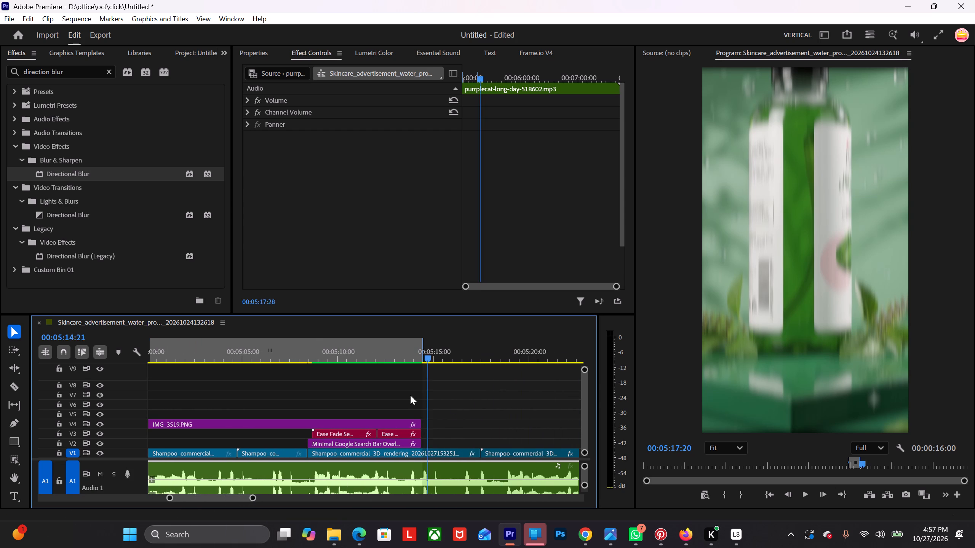
drag(410, 395, 403, 417)
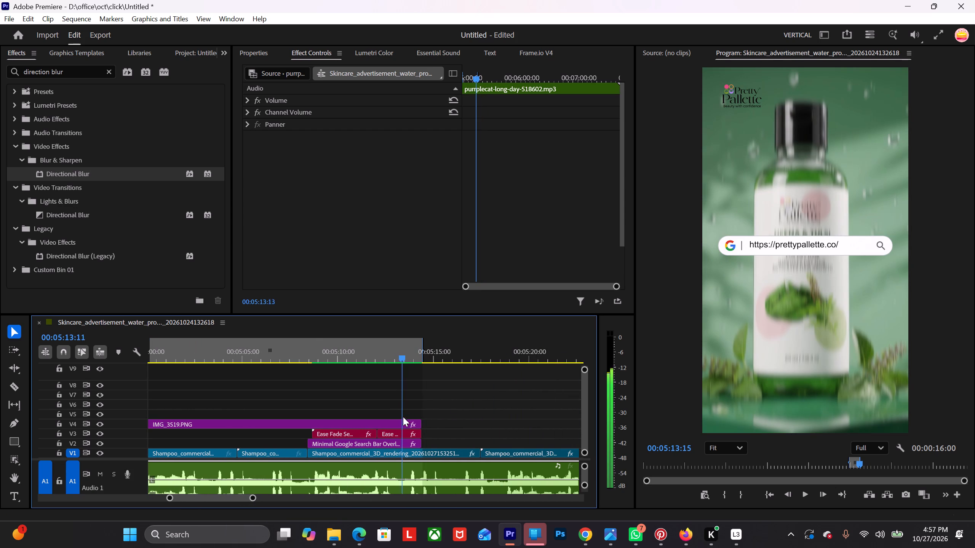
drag(403, 417, 387, 439)
key(c)
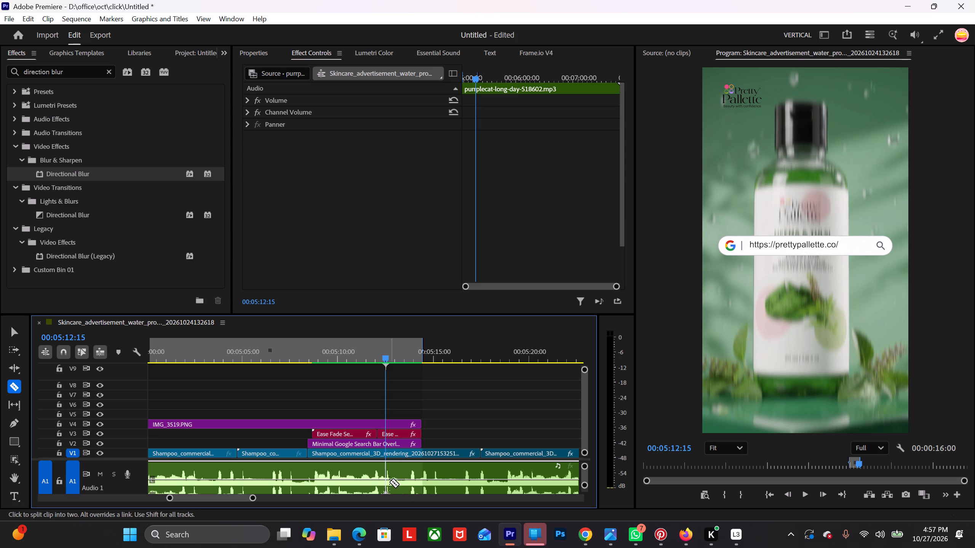
key(v)
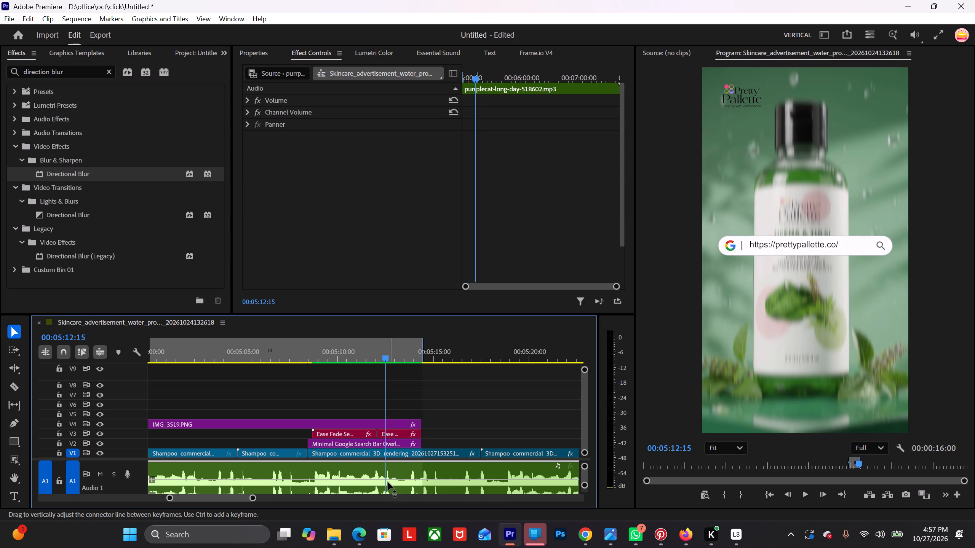
ctrl+click(386, 480)
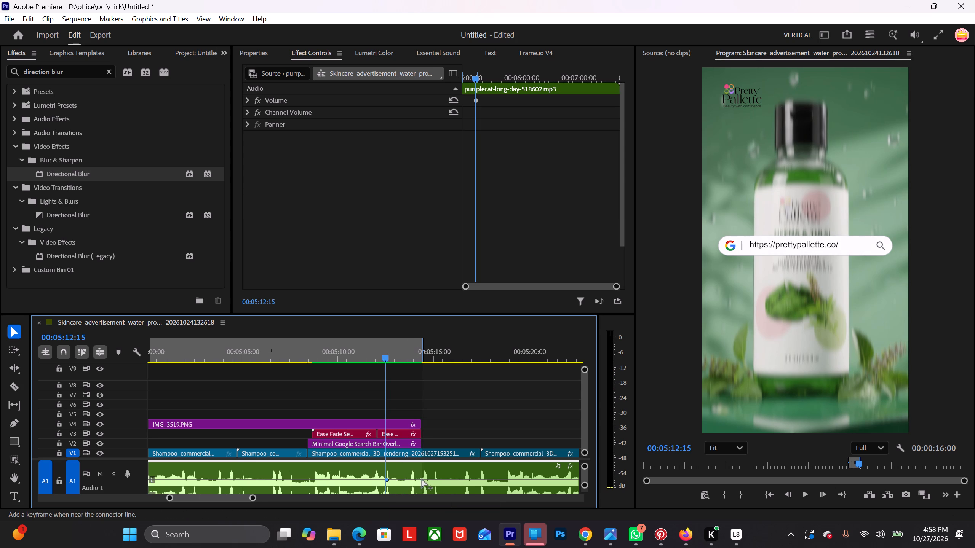
ctrl+click(422, 479)
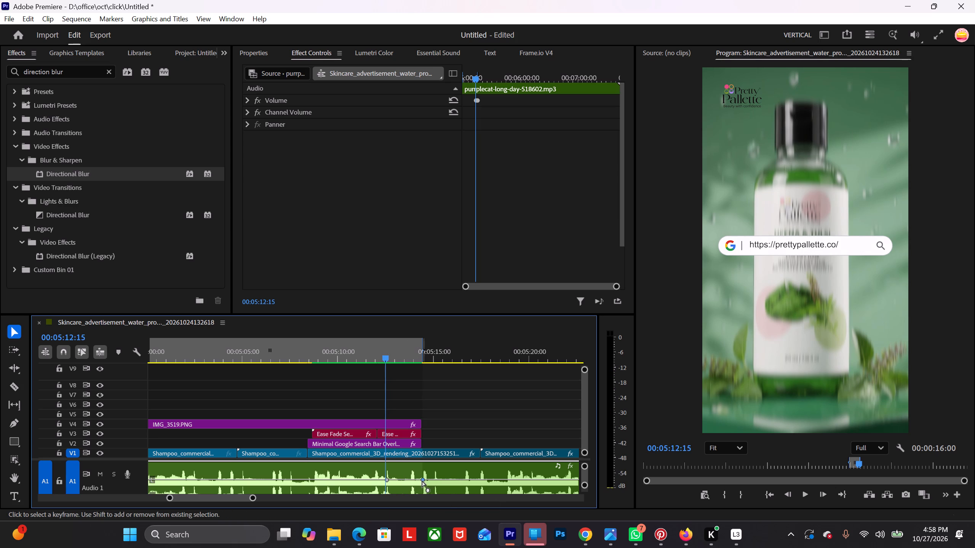
key(v)
drag(424, 479, 424, 505)
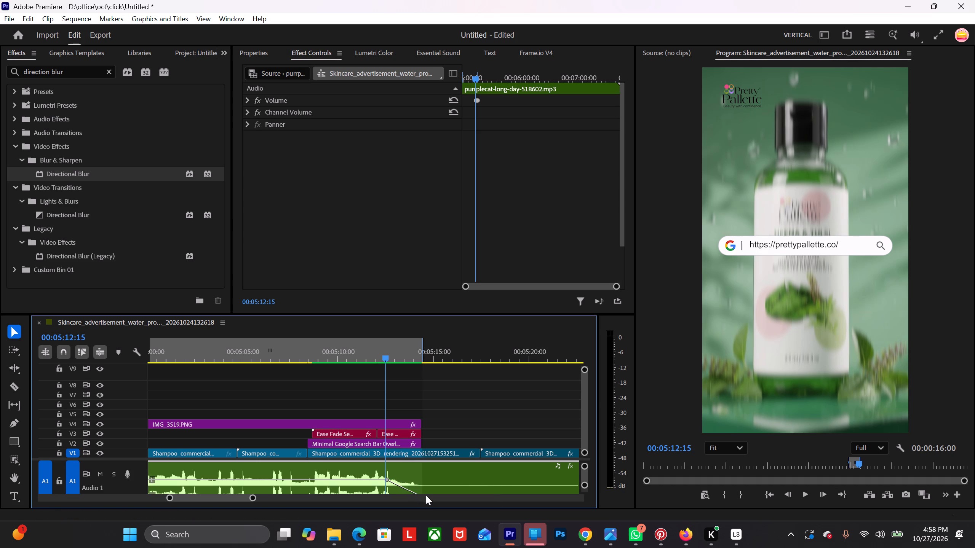
Open the export settings for the shampoo ad sequence.
alt+scroll(426, 482, down, 10)
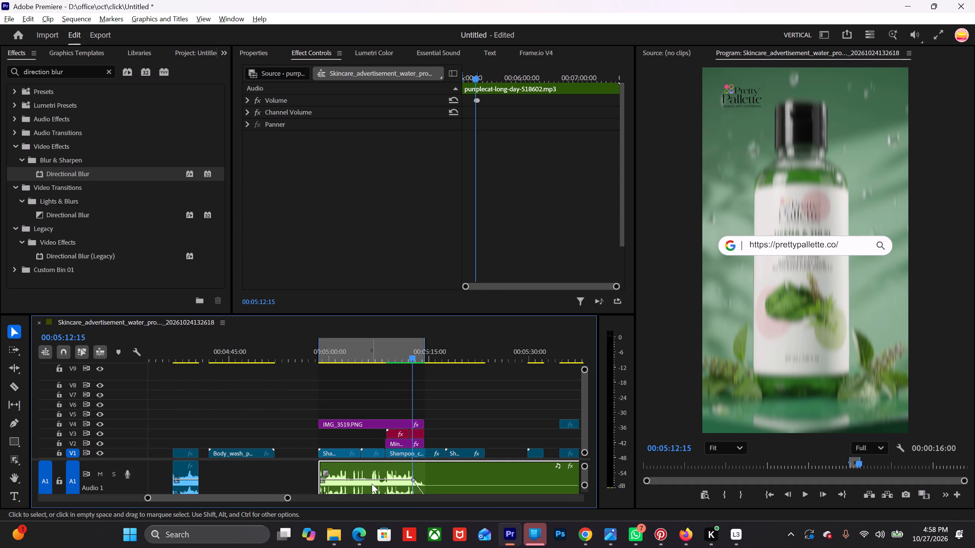
alt+scroll(372, 484, up, 6)
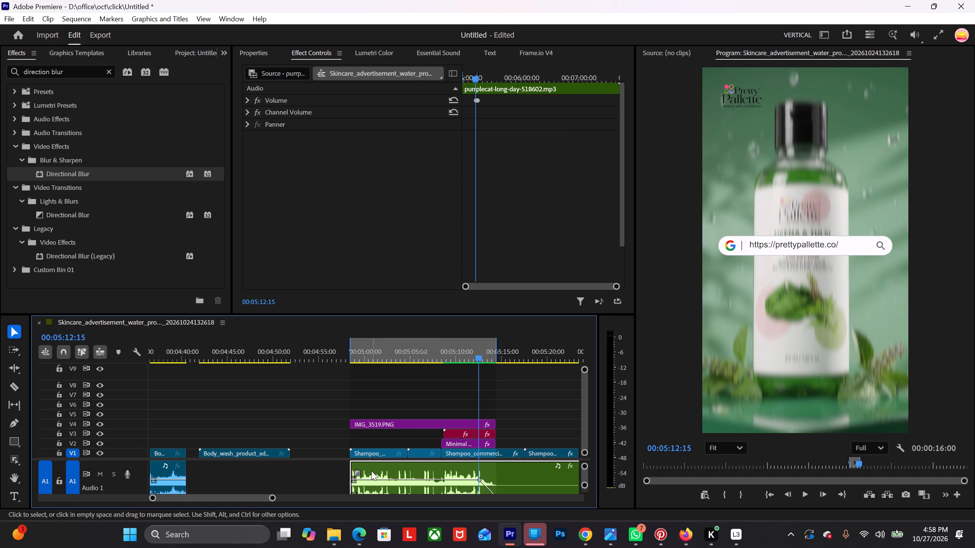
key(ctrl+m)
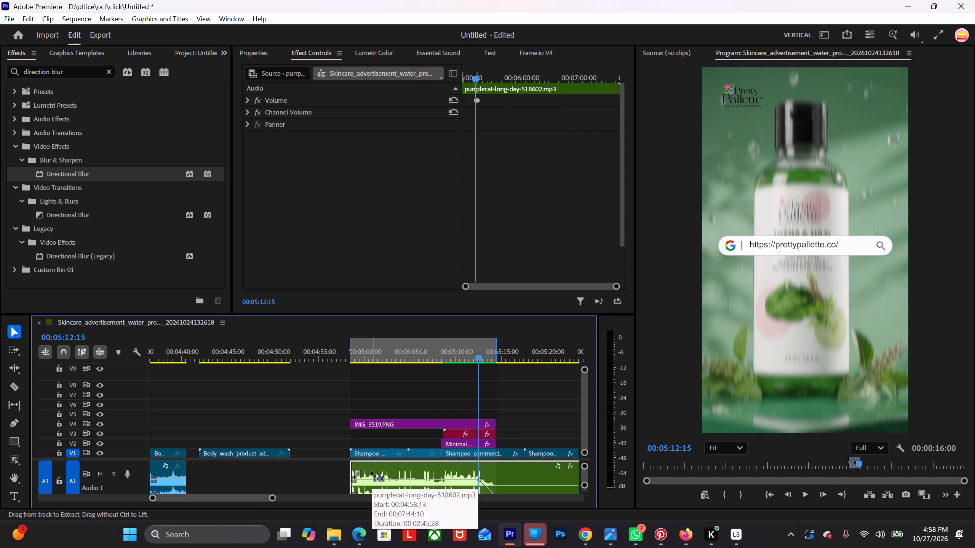
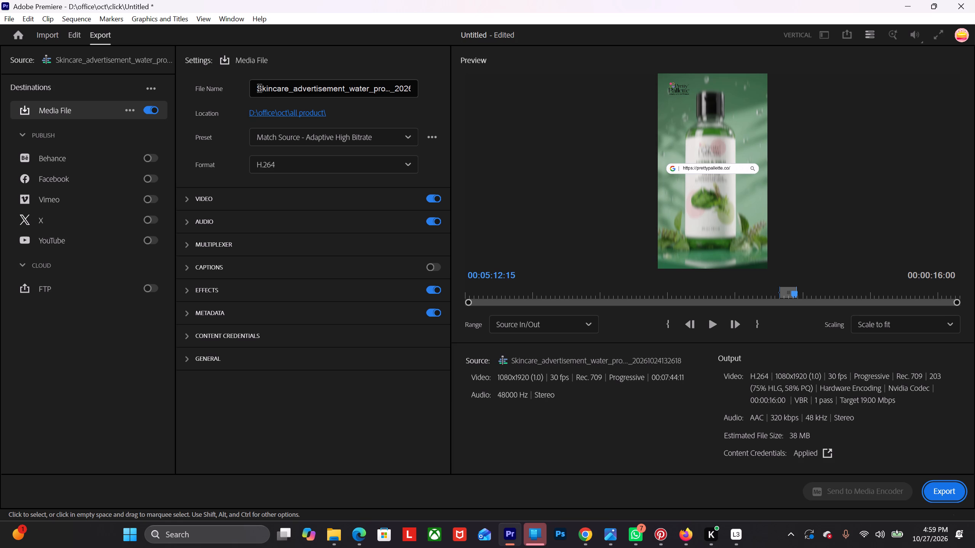
Name the export file "ai shampoo ad".
drag(259, 89, 372, 99)
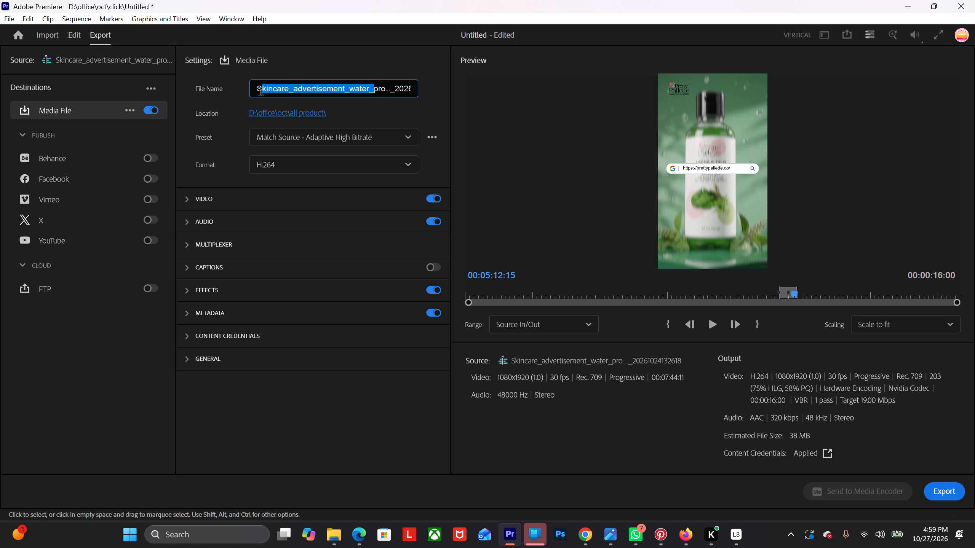
drag(260, 91, 438, 96)
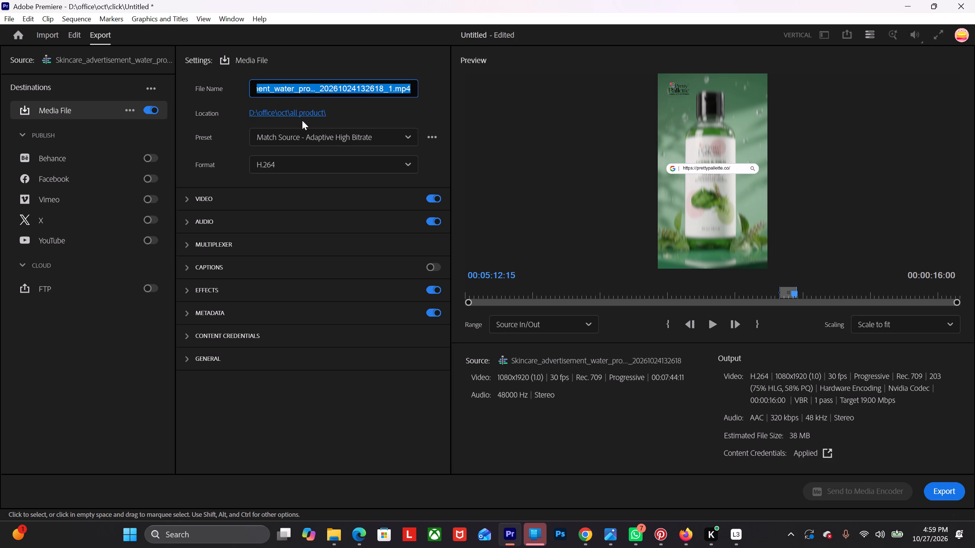
key(a)
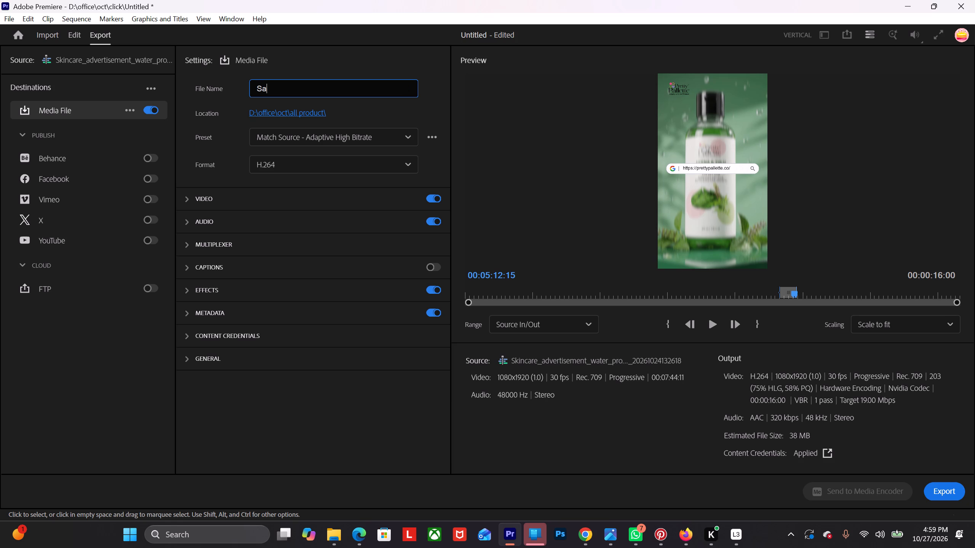
key(BackSpace)
key(BackSpace)
text(ai sh)
text(ampoo ad)
key(space)
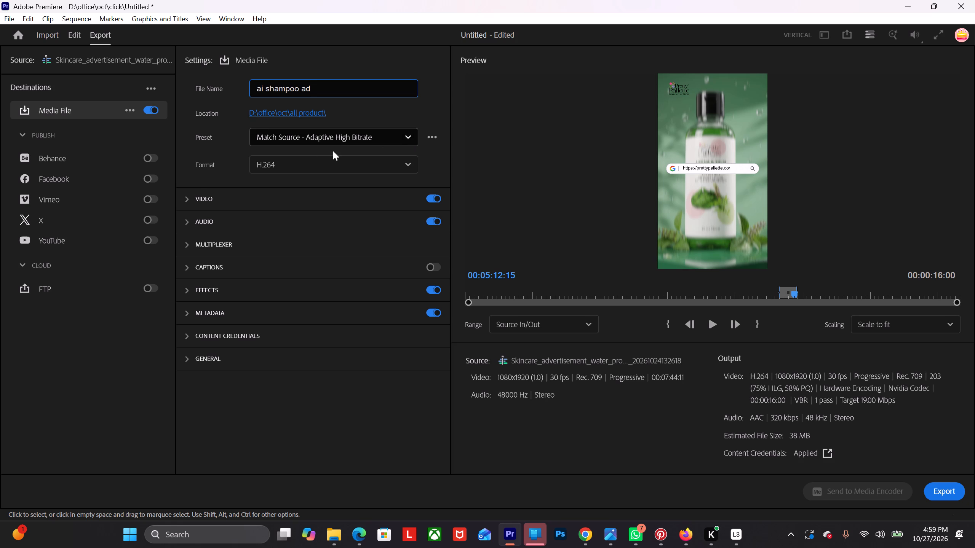
Set the output location to the "ai video" folder in D:\office\oct and export the shampoo ad.
click(265, 112)
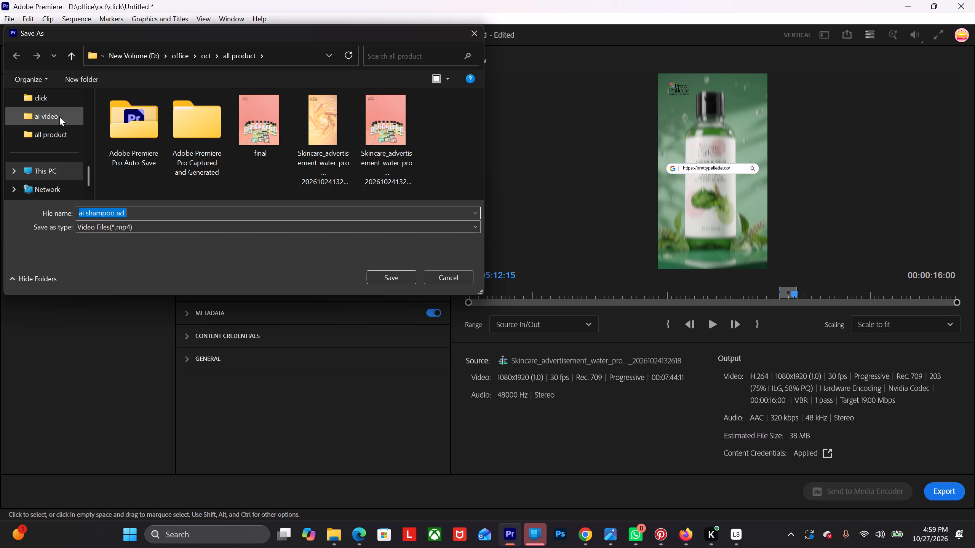
double_click(59, 116)
click(395, 274)
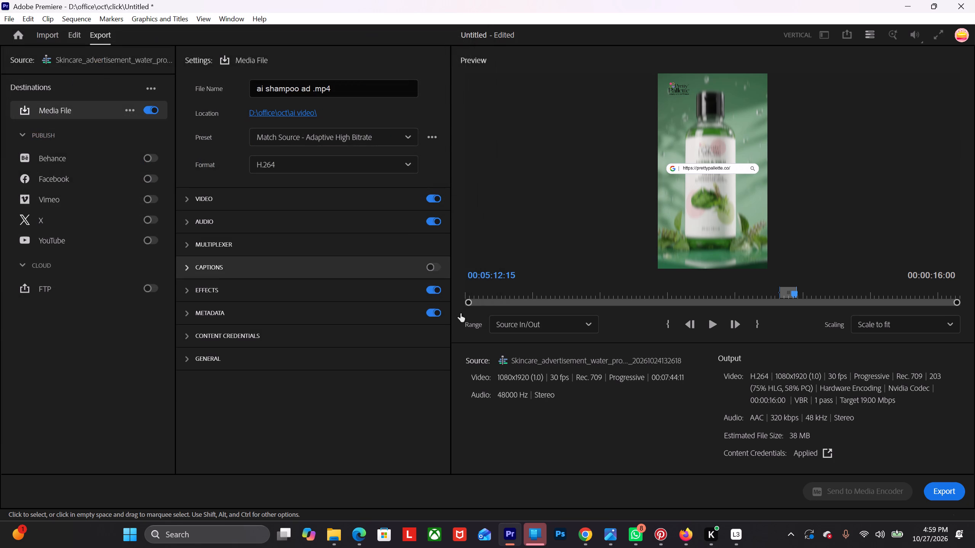
click(938, 489)
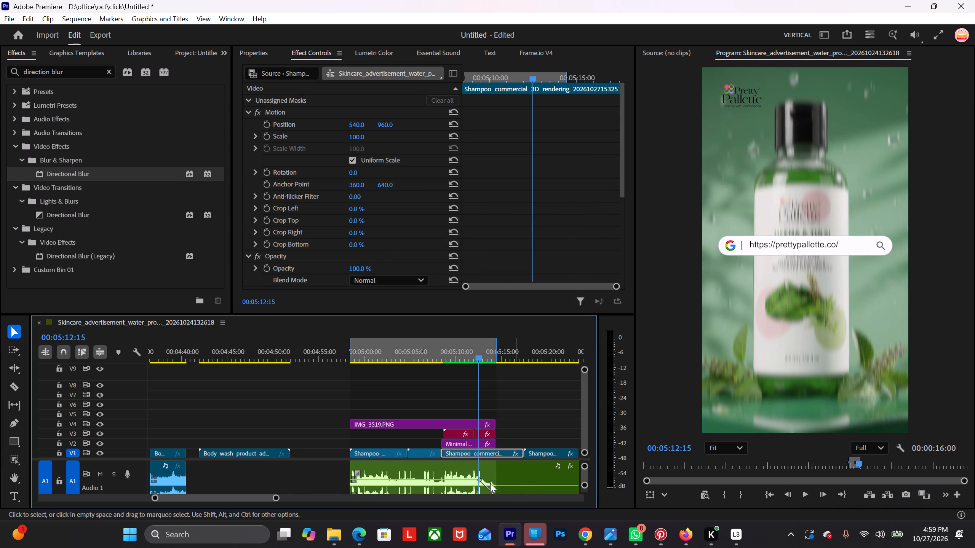
Save the project.
scroll(420, 464, down, 5)
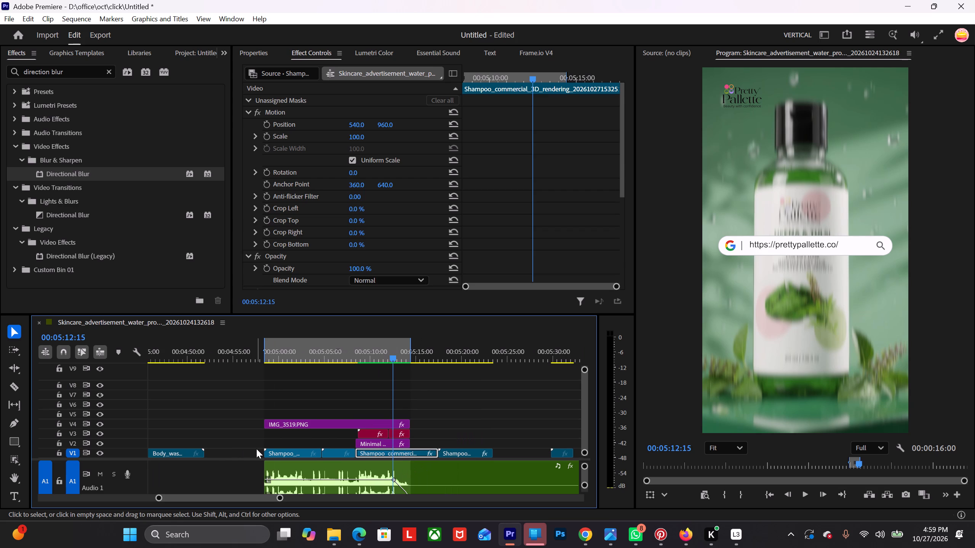
scroll(256, 449, up, 1)
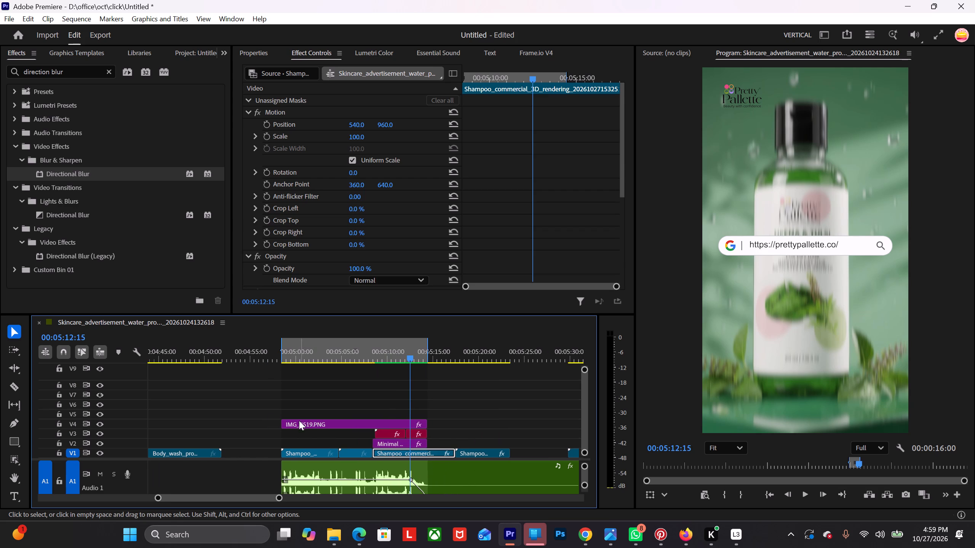
key(ctrl+s)
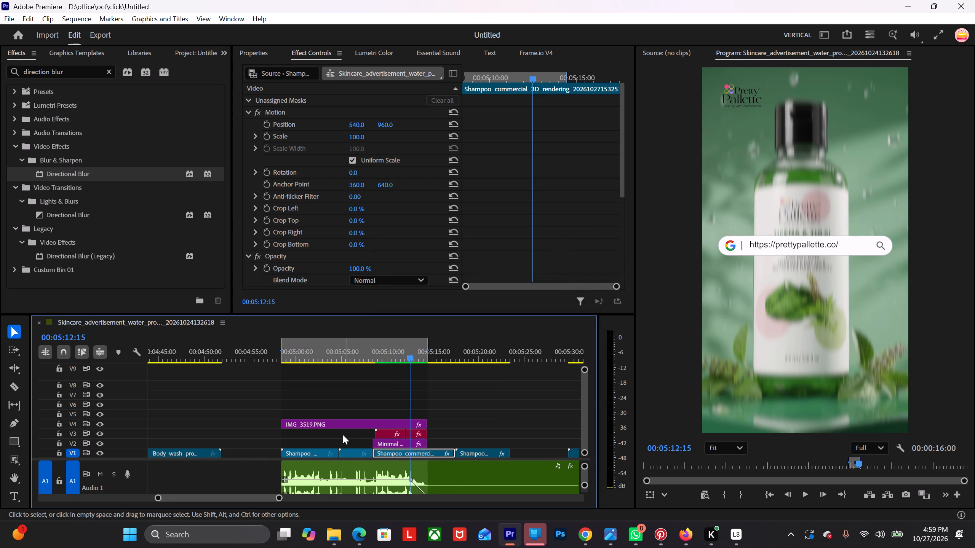
Set the sequence In point at 00:04:13:02, the start of the Sandalwood & Honey body wash ad.
alt+scroll(342, 435, down, 11)
alt+scroll(270, 430, up, 9)
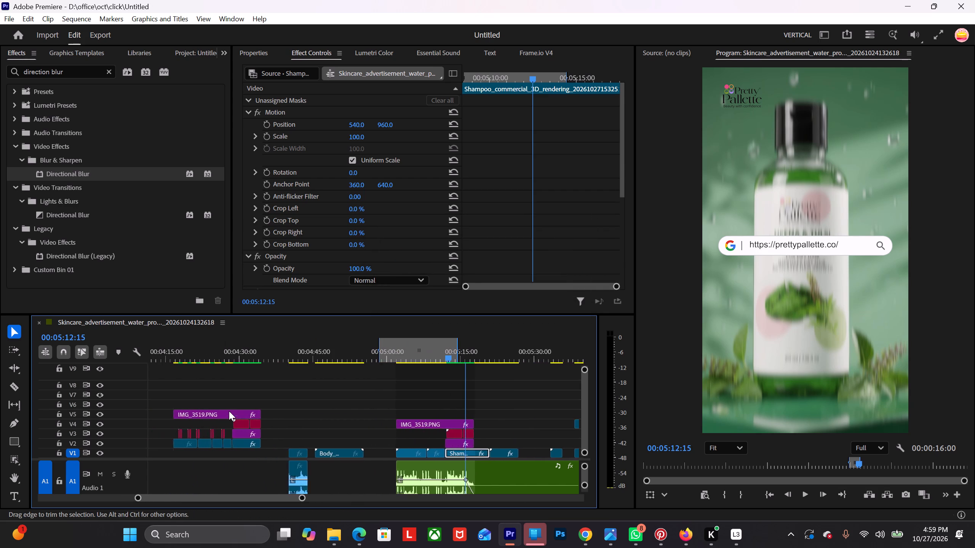
alt+scroll(229, 411, up, 4)
drag(264, 356, 277, 354)
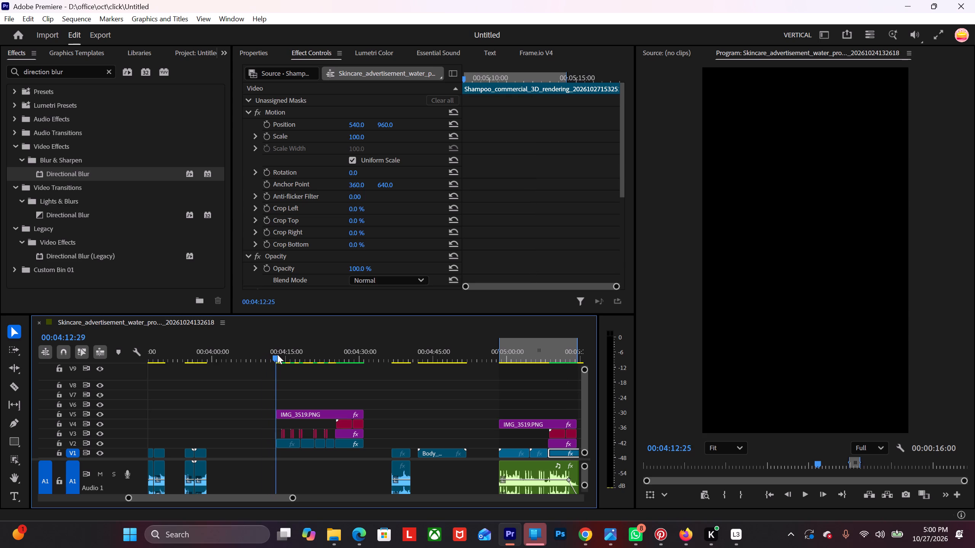
drag(277, 354, 278, 354)
alt+scroll(283, 363, up, 14)
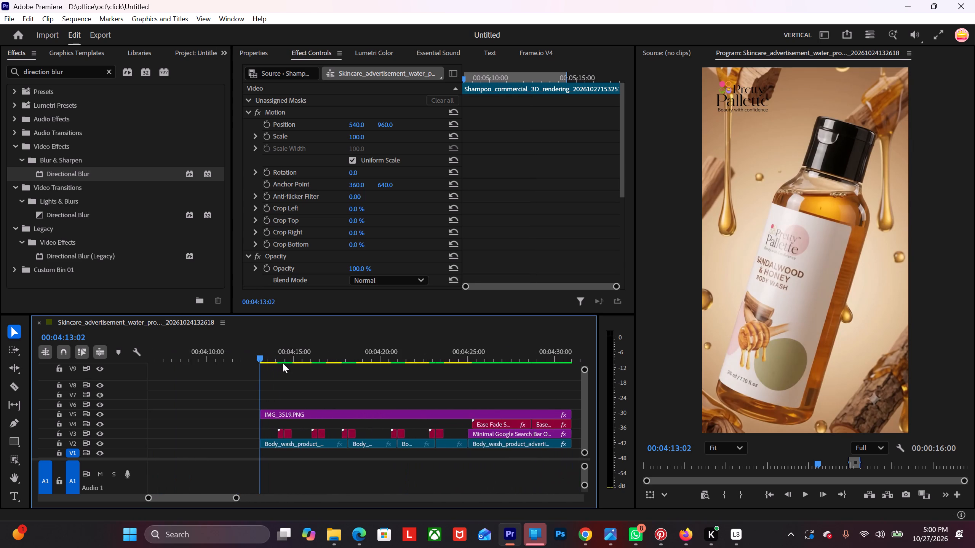
alt+scroll(283, 363, up, 6)
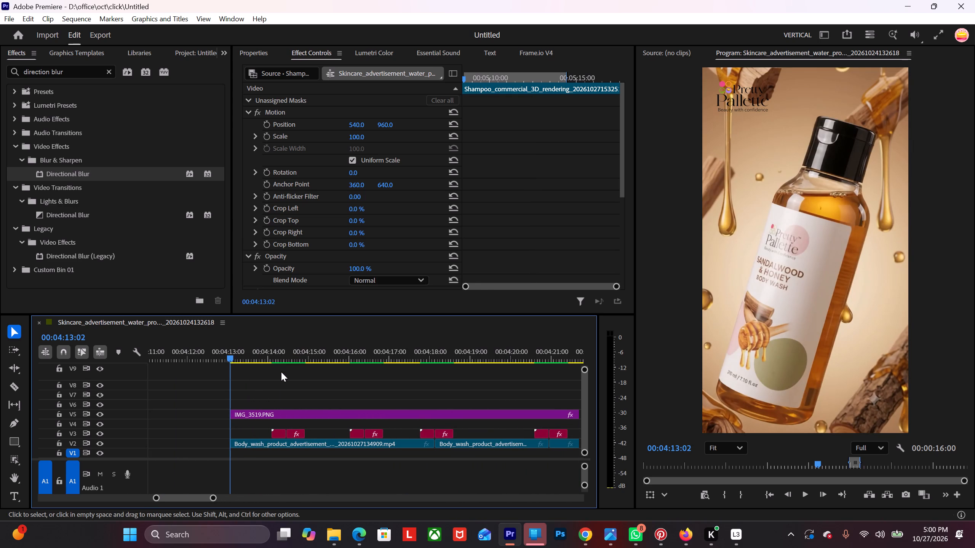
key(i)
Set the sequence Out point at 00:04:31:00, the end of the body wash ad.
alt+scroll(333, 406, down, 20)
alt+scroll(333, 406, down, 4)
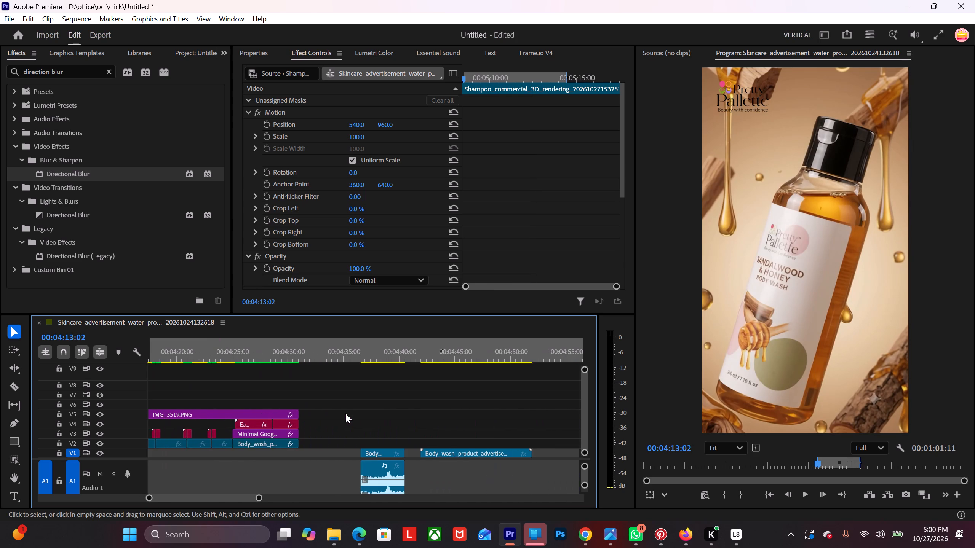
scroll(339, 409, down, 3)
scroll(248, 394, up, 7)
drag(353, 357, 354, 357)
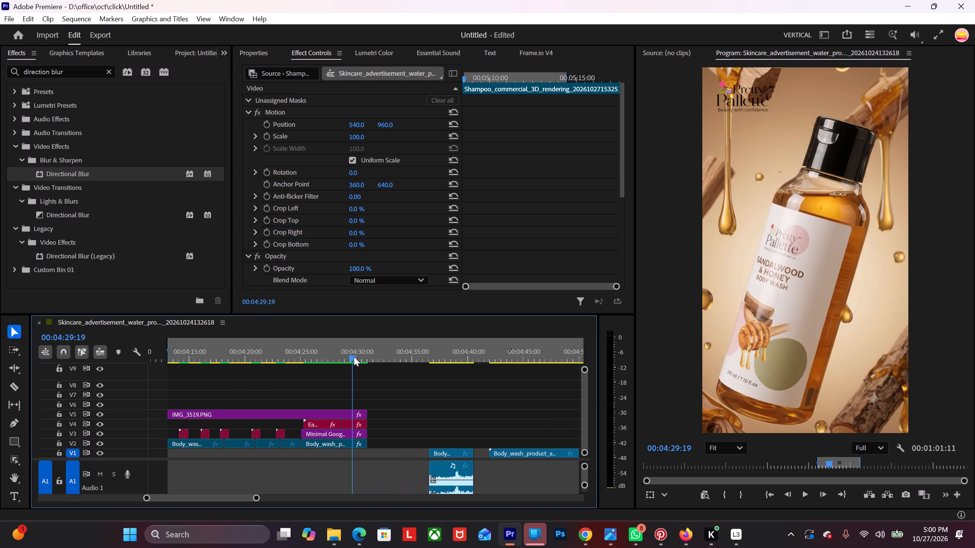
drag(354, 357, 369, 355)
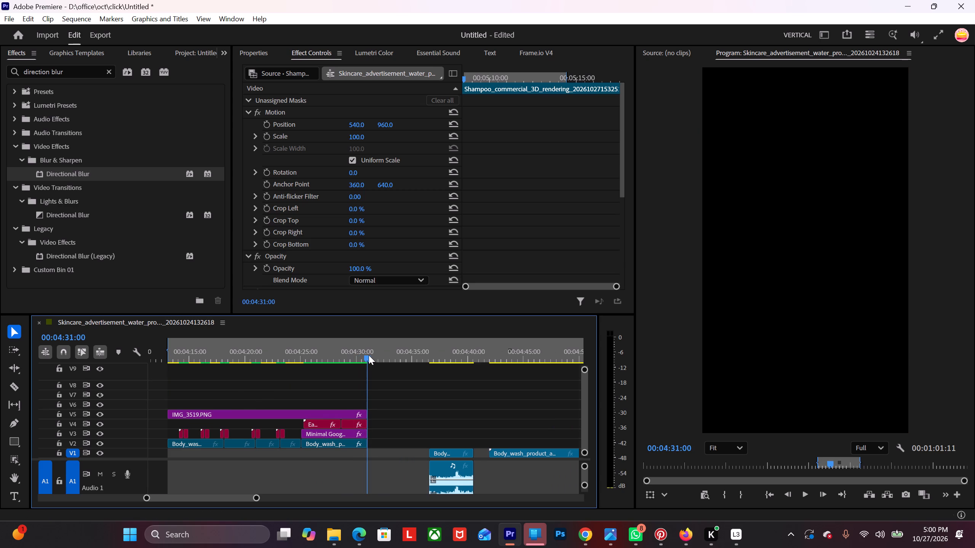
key(o)
Add kornevmusic-epic-emotional-adventure-624808 from the Downloads folder to A1 at the start of the body wash ad and scrub through it.
scroll(297, 390, up, 7)
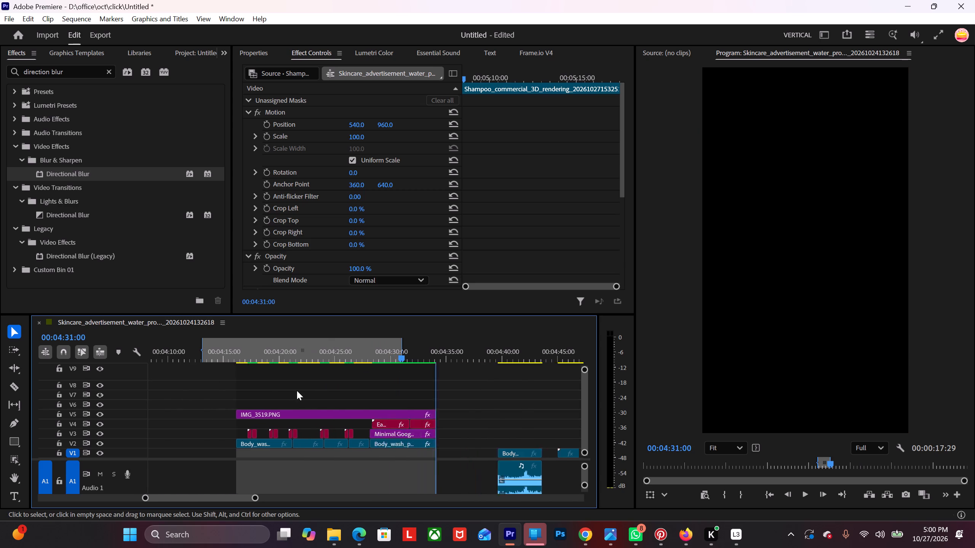
alt+scroll(304, 440, down, 3)
click(340, 540)
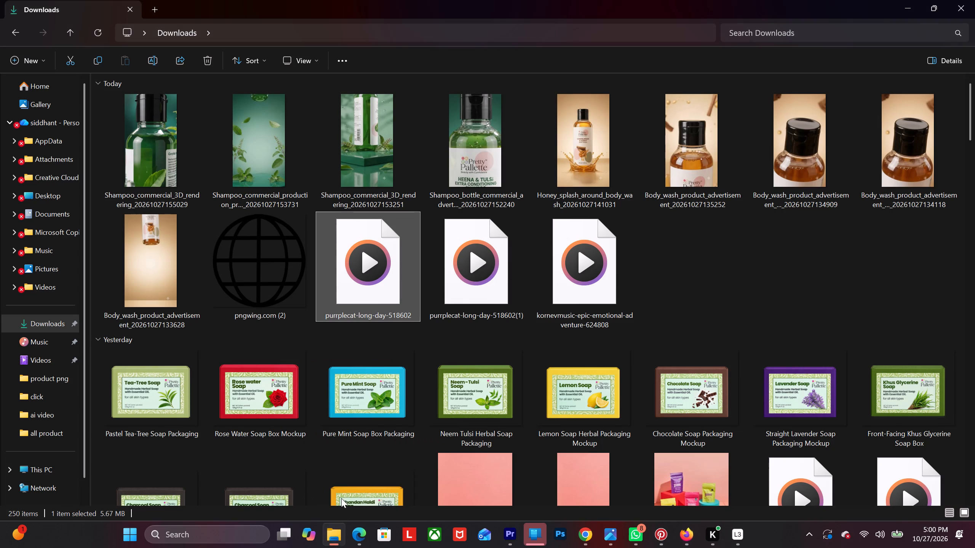
click(811, 290)
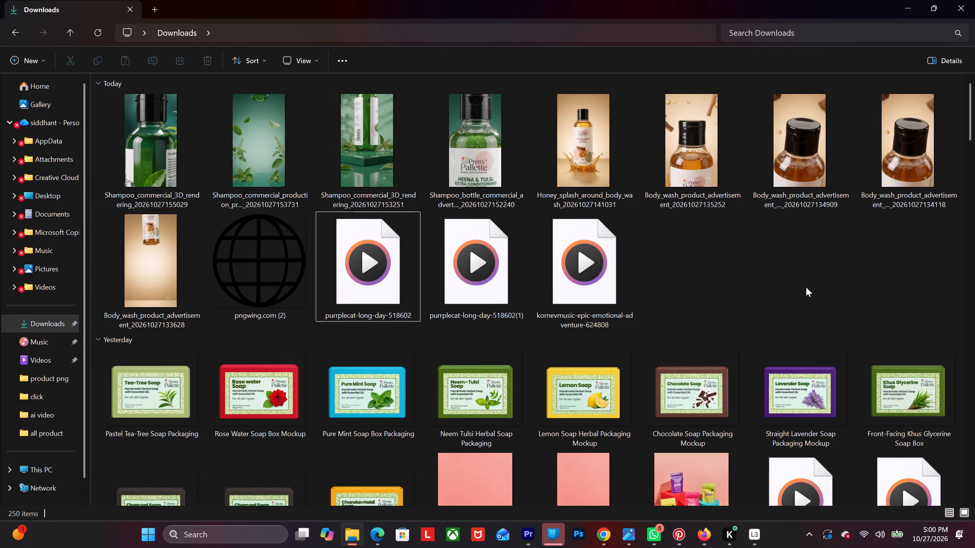
click(31, 344)
click(34, 324)
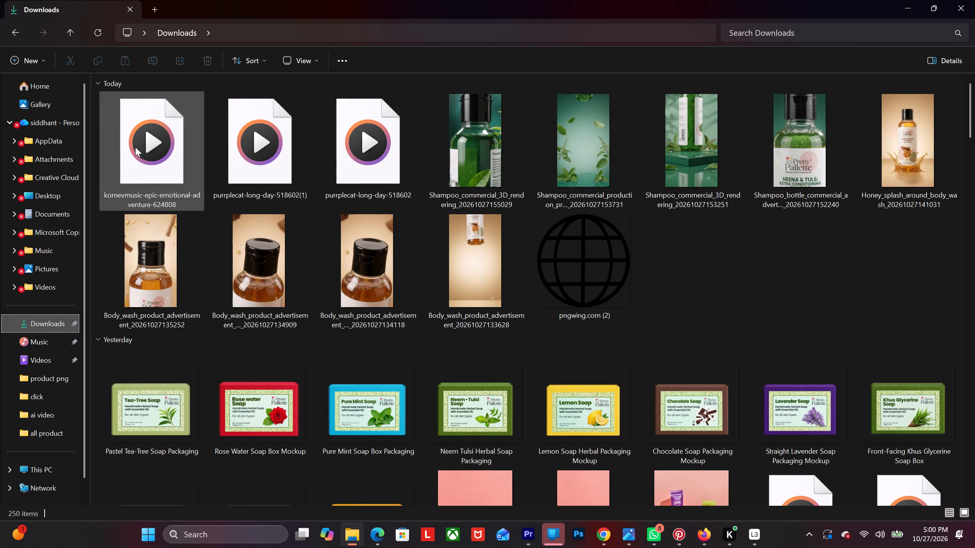
drag(147, 139, 465, 476)
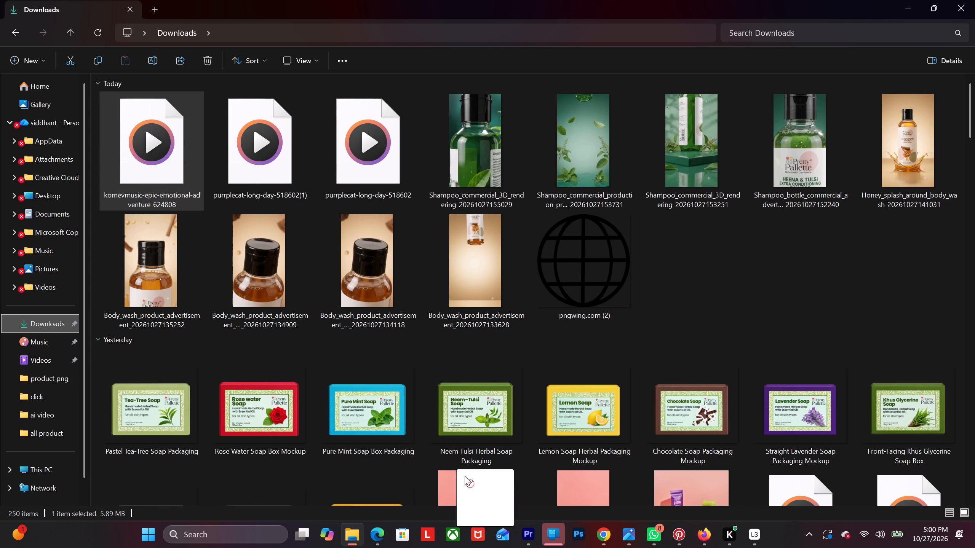
drag(465, 476, 340, 471)
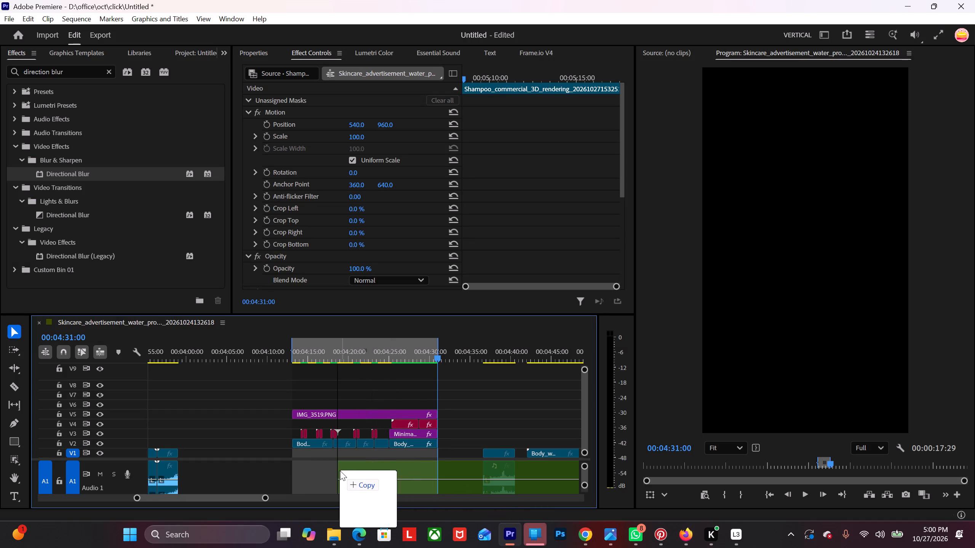
drag(340, 471, 293, 470)
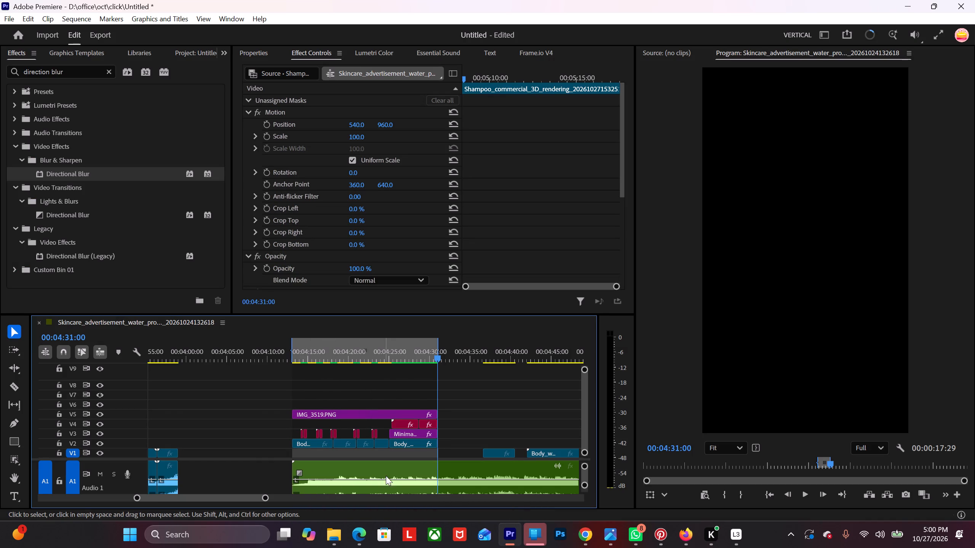
drag(436, 358, 343, 399)
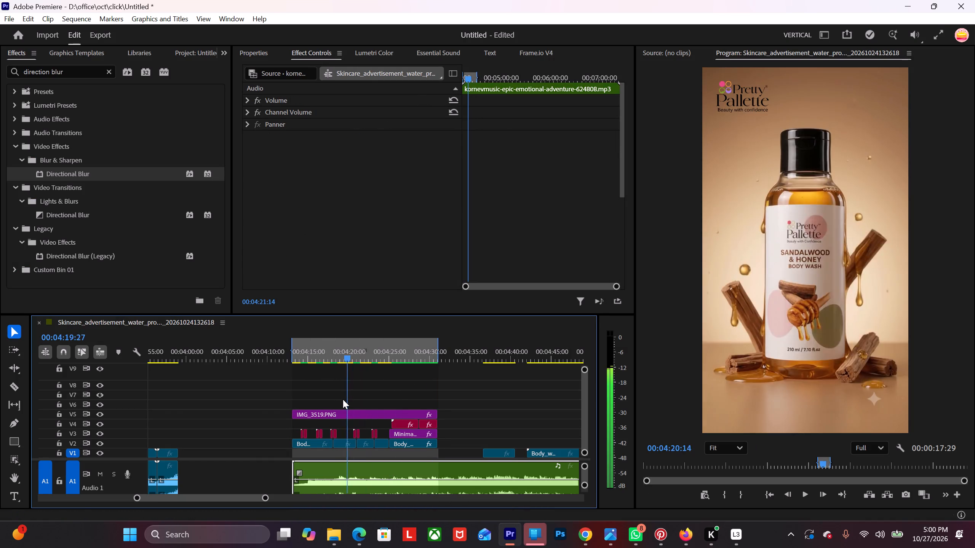
drag(343, 399, 409, 396)
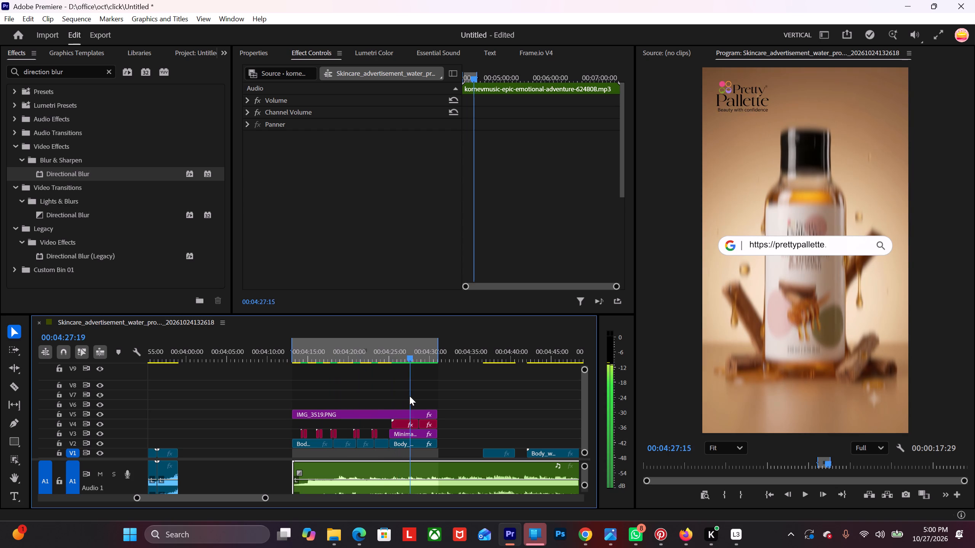
drag(409, 396, 406, 398)
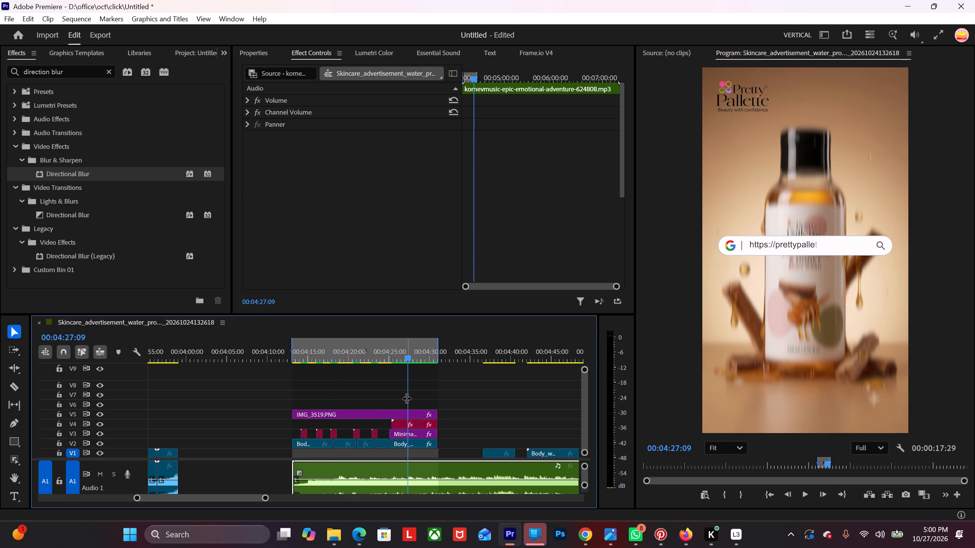
Export the body wash ad to the "ai video" folder under the file name "ai sandal wood body wash".
key(ctrl+m)
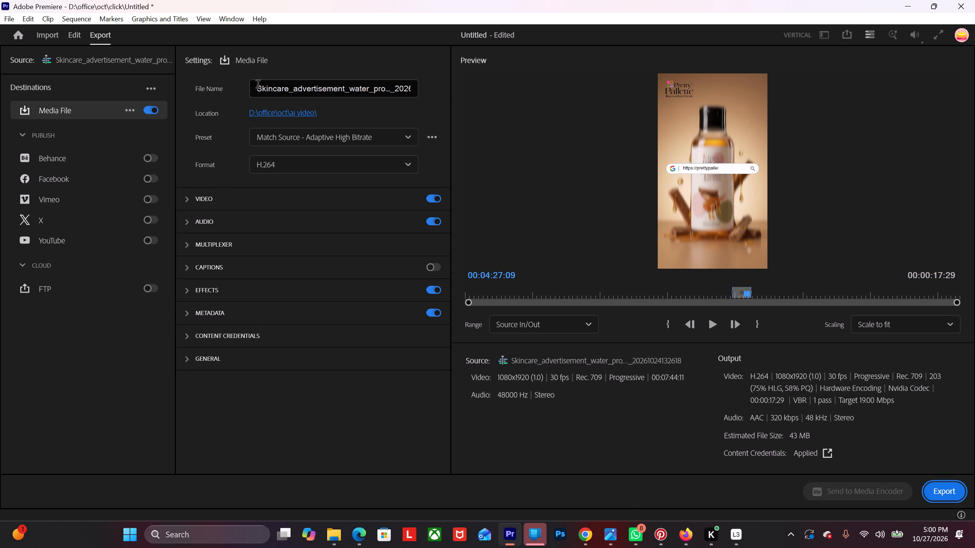
drag(258, 85, 466, 97)
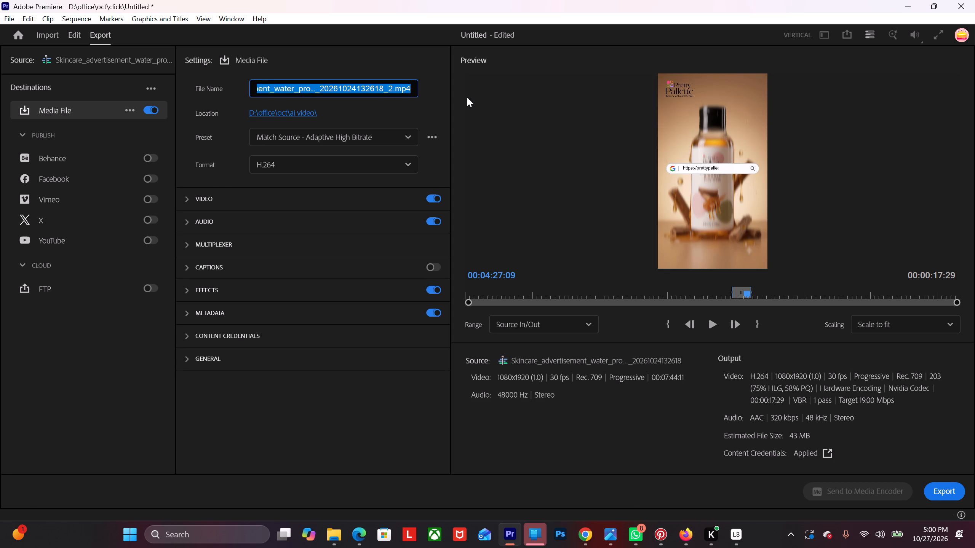
text(ai)
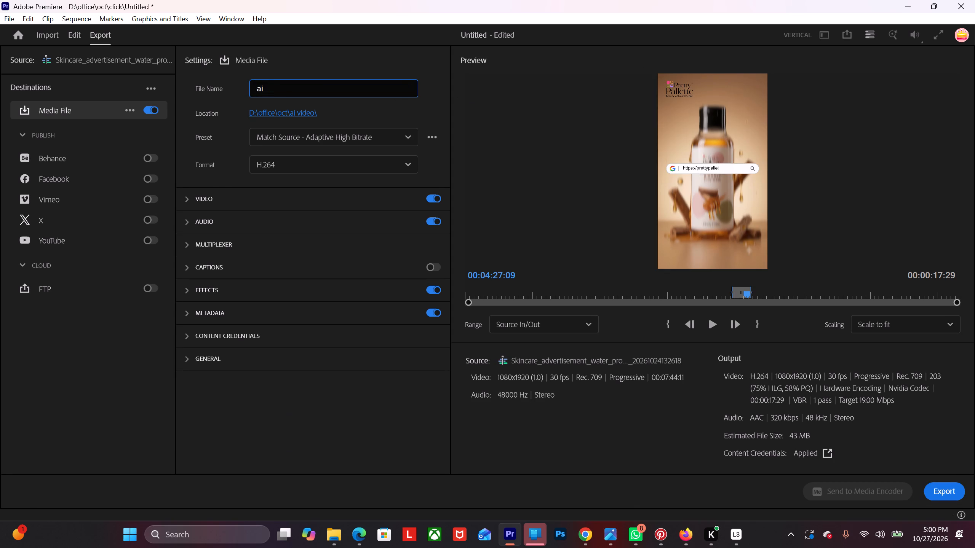
key(space)
text(sandal)
key(space)
text(wood body wash)
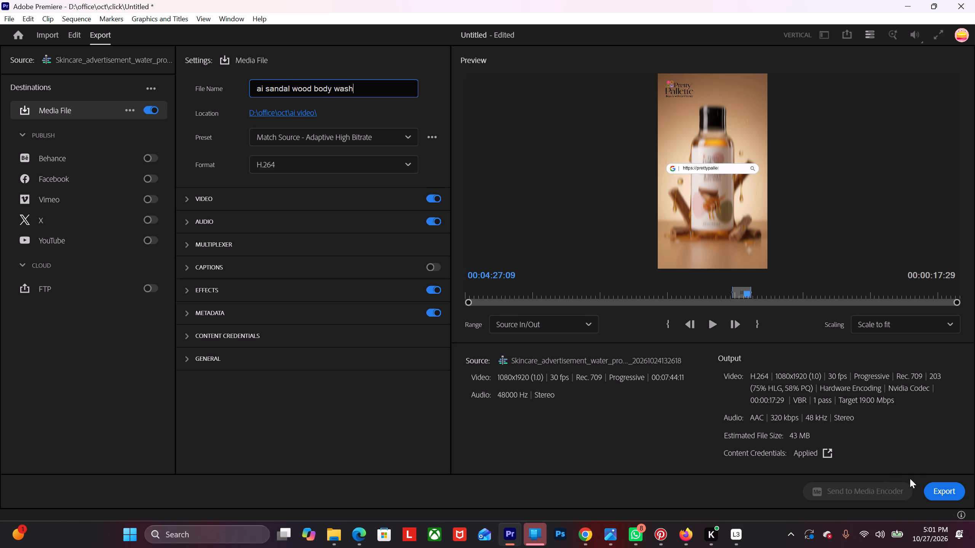
click(945, 492)
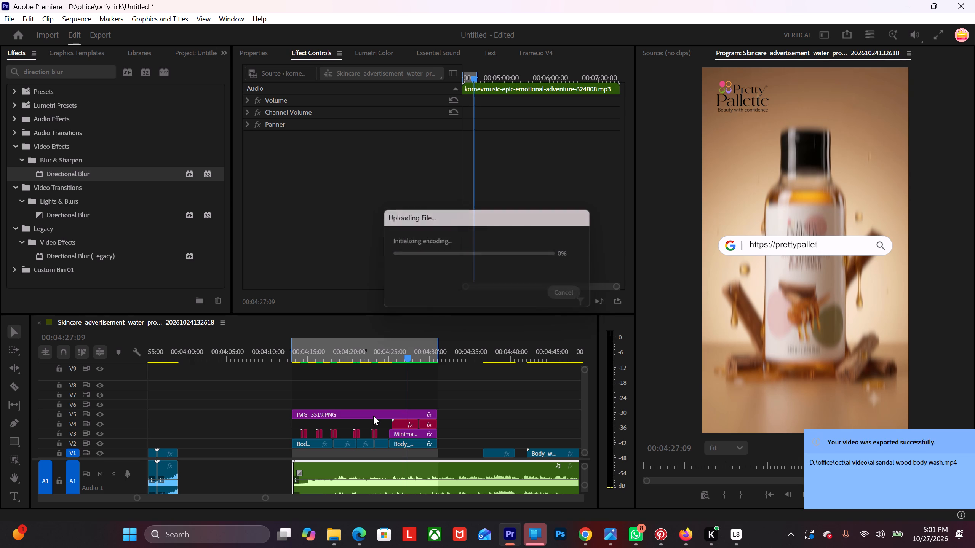
Save the project and close Premiere.
key(ctrl+s)
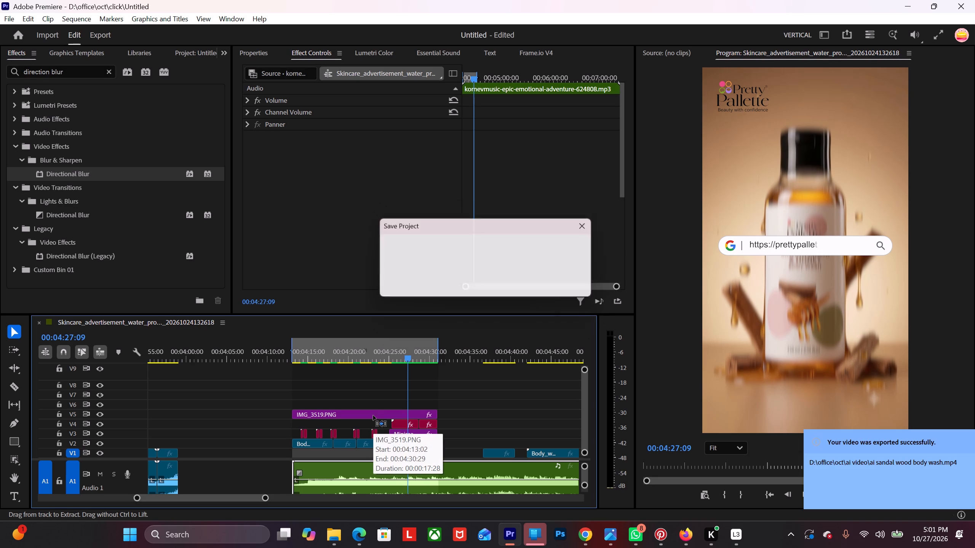
click(974, 0)
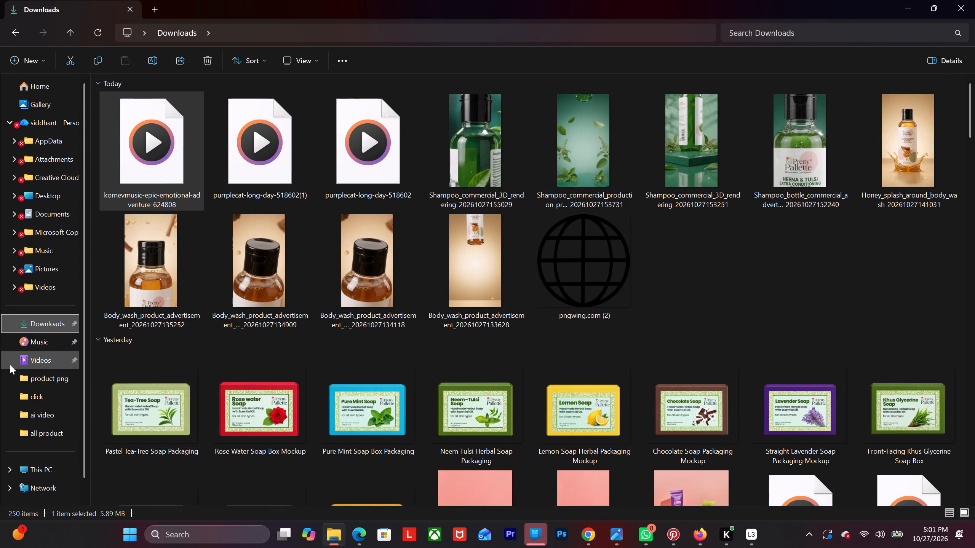
Browse from Downloads to This PC in File Explorer.
click(27, 326)
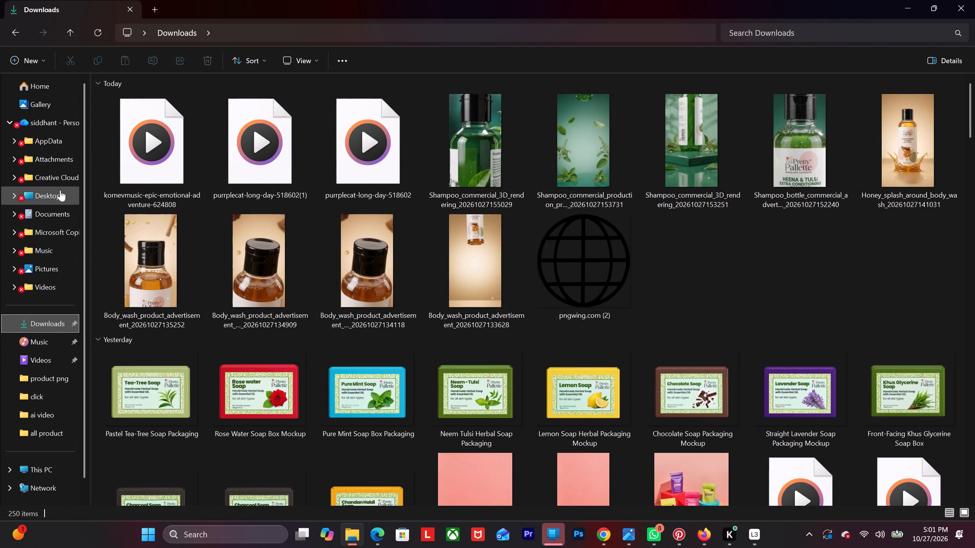
scroll(53, 405, down, 2)
click(38, 448)
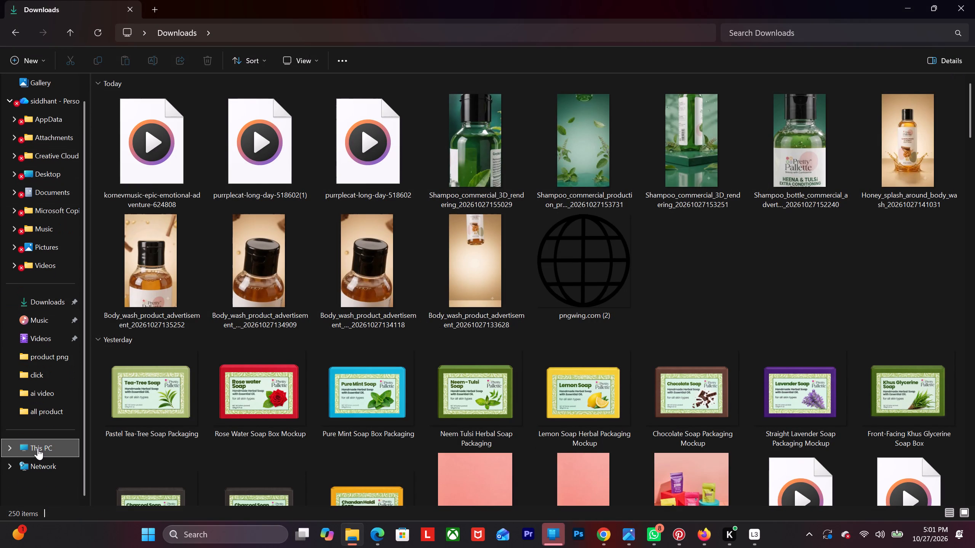